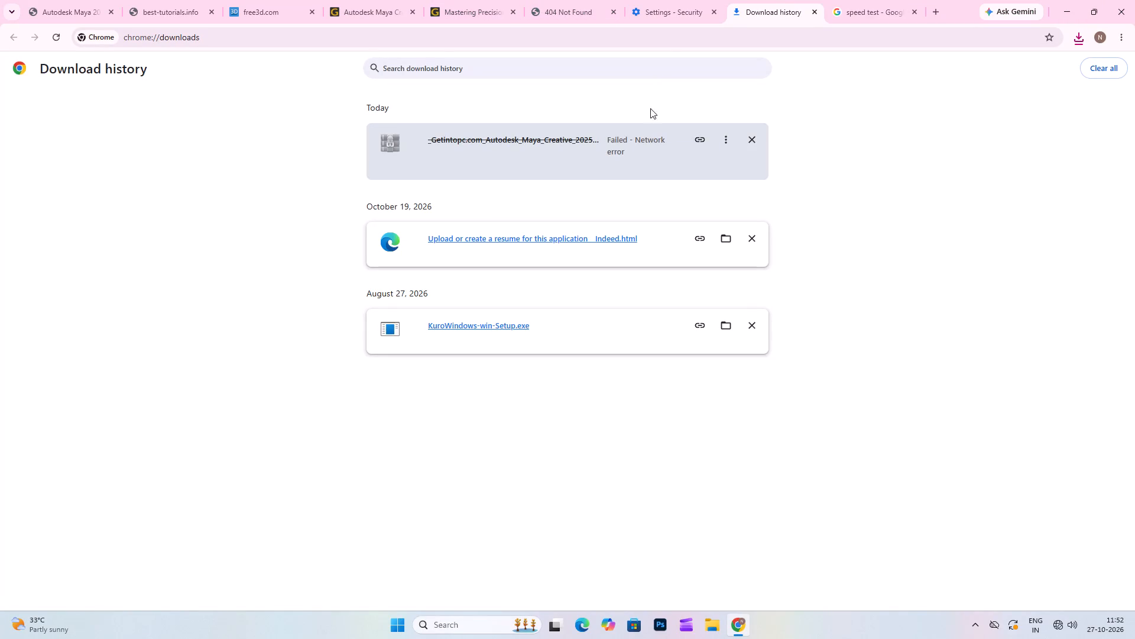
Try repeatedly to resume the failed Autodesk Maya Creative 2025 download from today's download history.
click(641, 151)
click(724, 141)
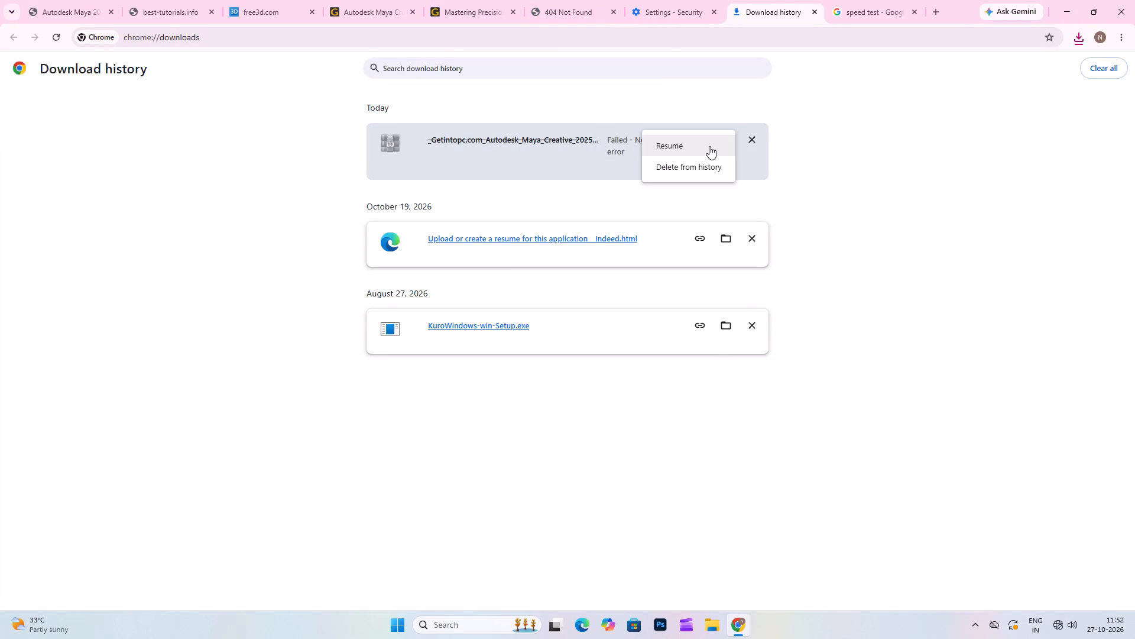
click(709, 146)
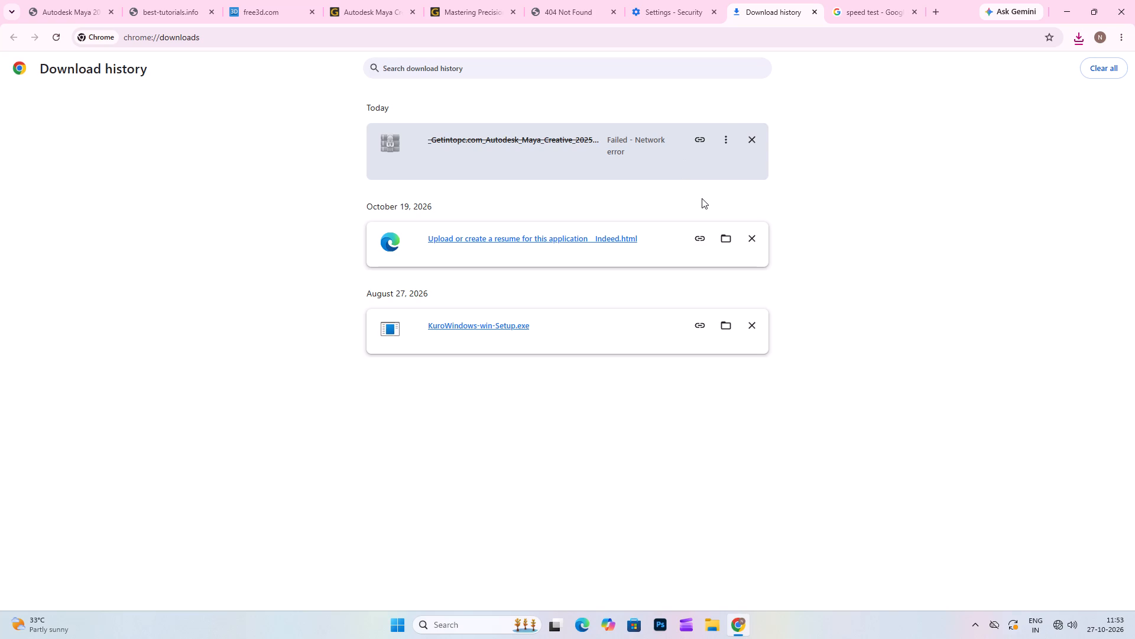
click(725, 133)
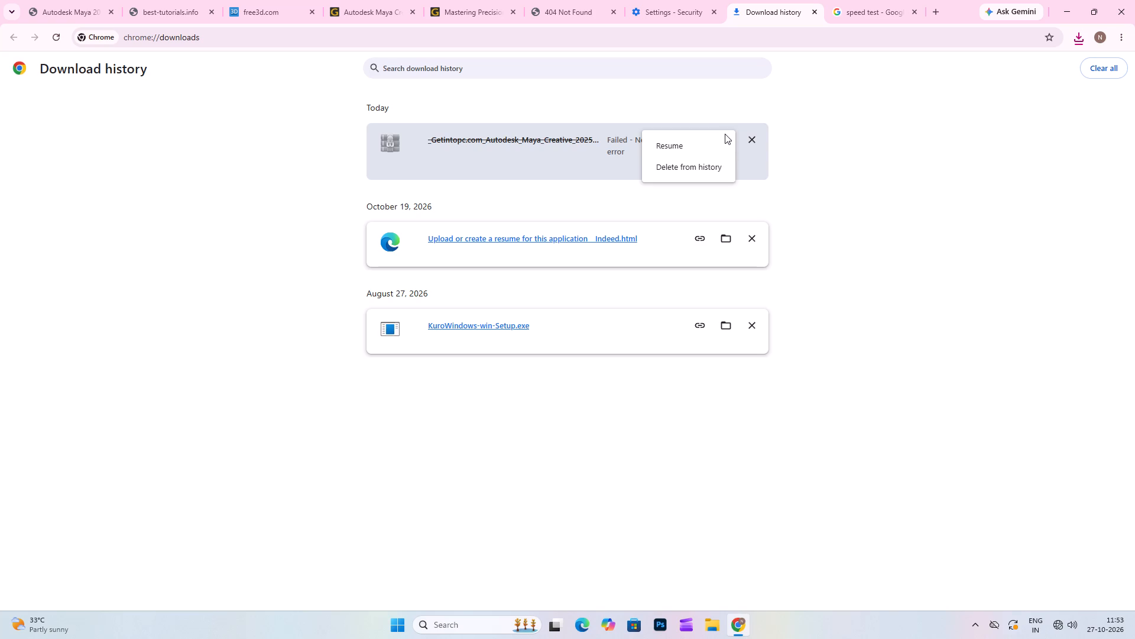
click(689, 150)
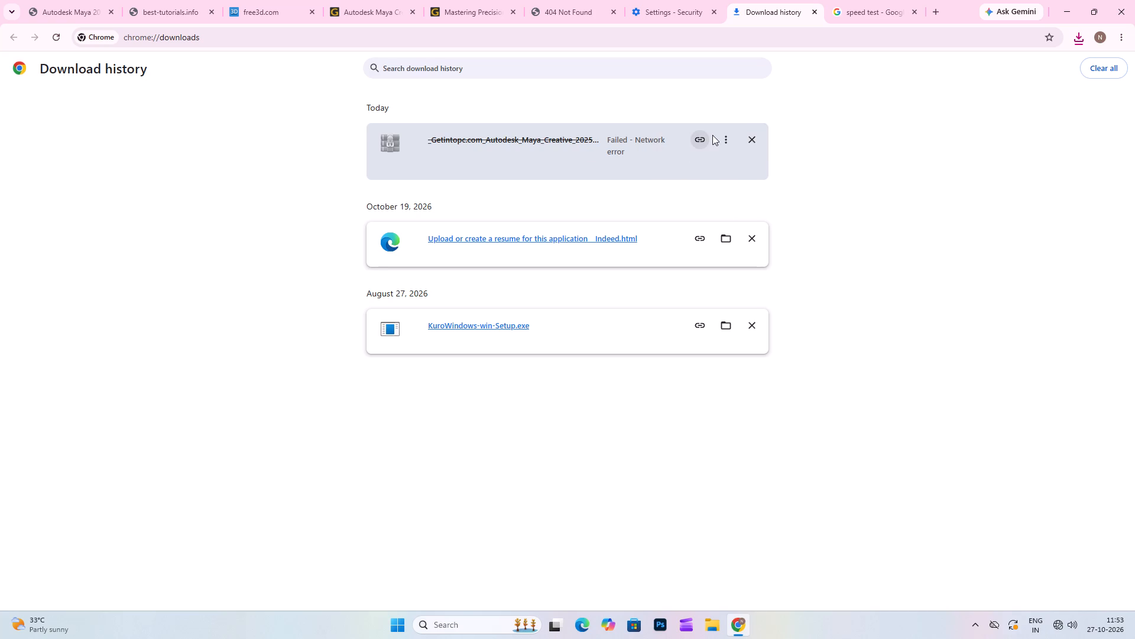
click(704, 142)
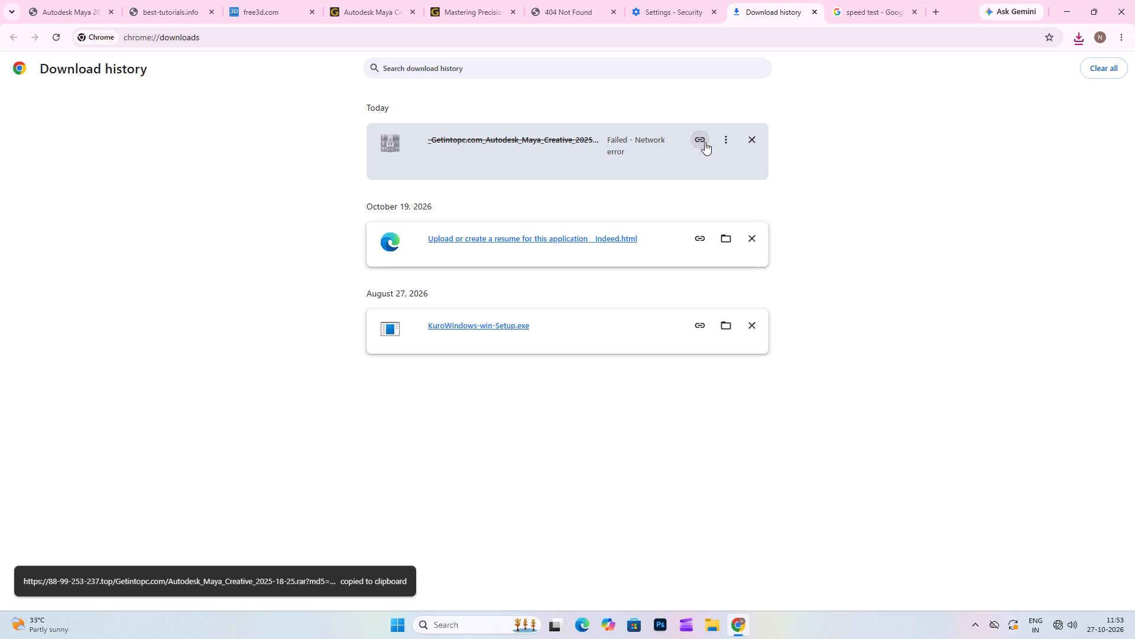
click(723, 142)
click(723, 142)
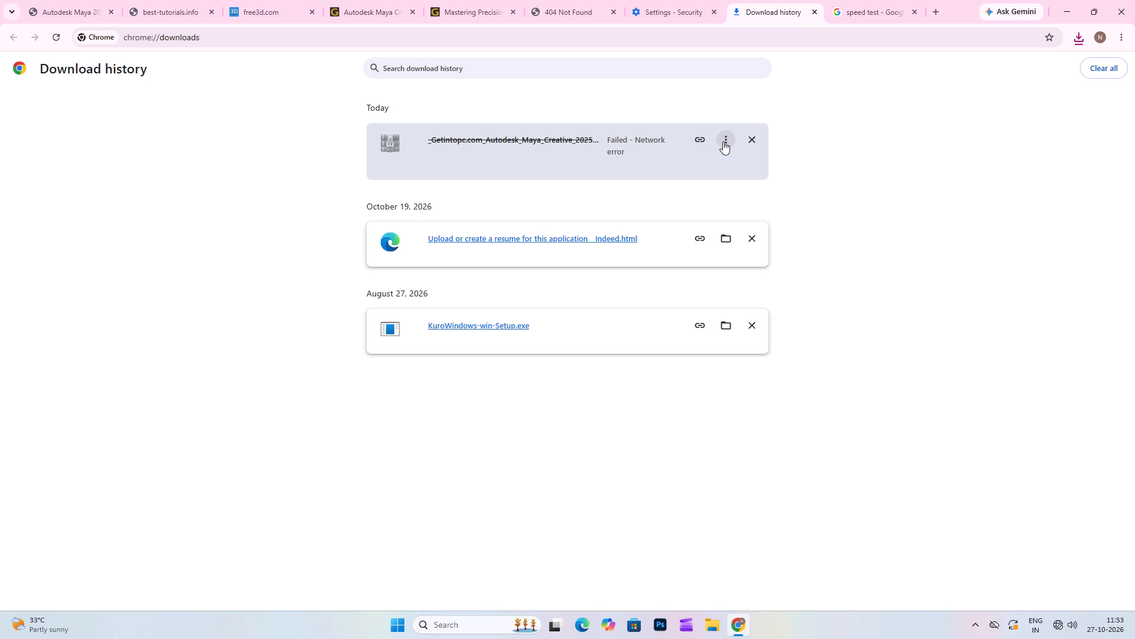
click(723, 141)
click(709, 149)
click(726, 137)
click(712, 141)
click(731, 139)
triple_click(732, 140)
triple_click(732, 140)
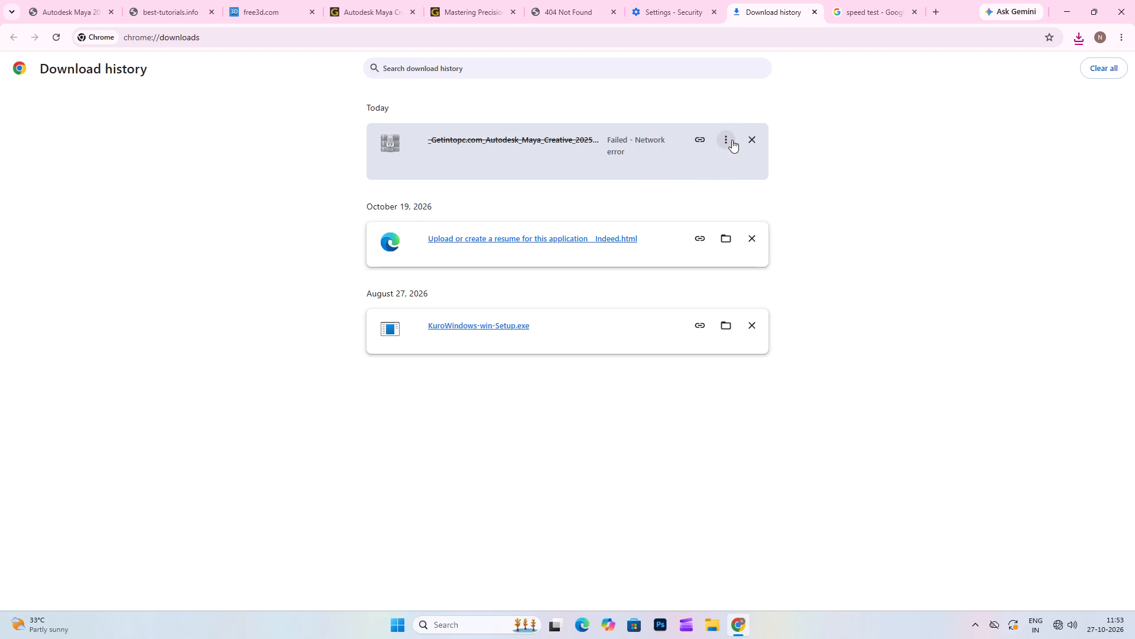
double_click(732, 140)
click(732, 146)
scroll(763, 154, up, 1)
Look through the open browser tabs, including the Autodesk Maya Creative 2025 download page.
click(788, 6)
click(655, 5)
click(570, 9)
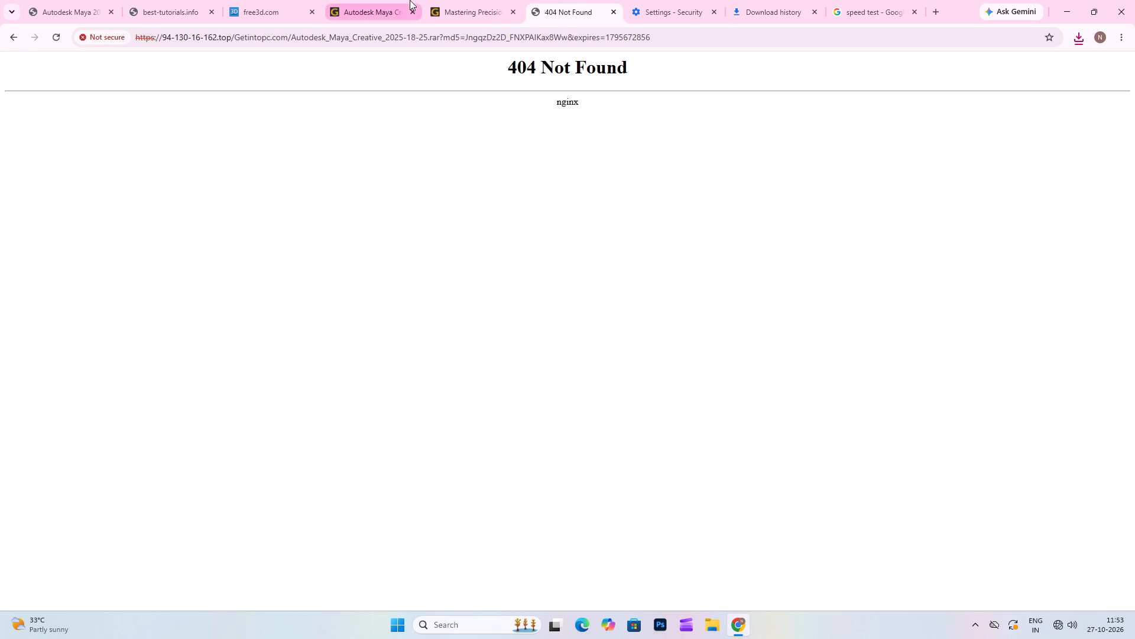
click(479, 0)
click(350, 9)
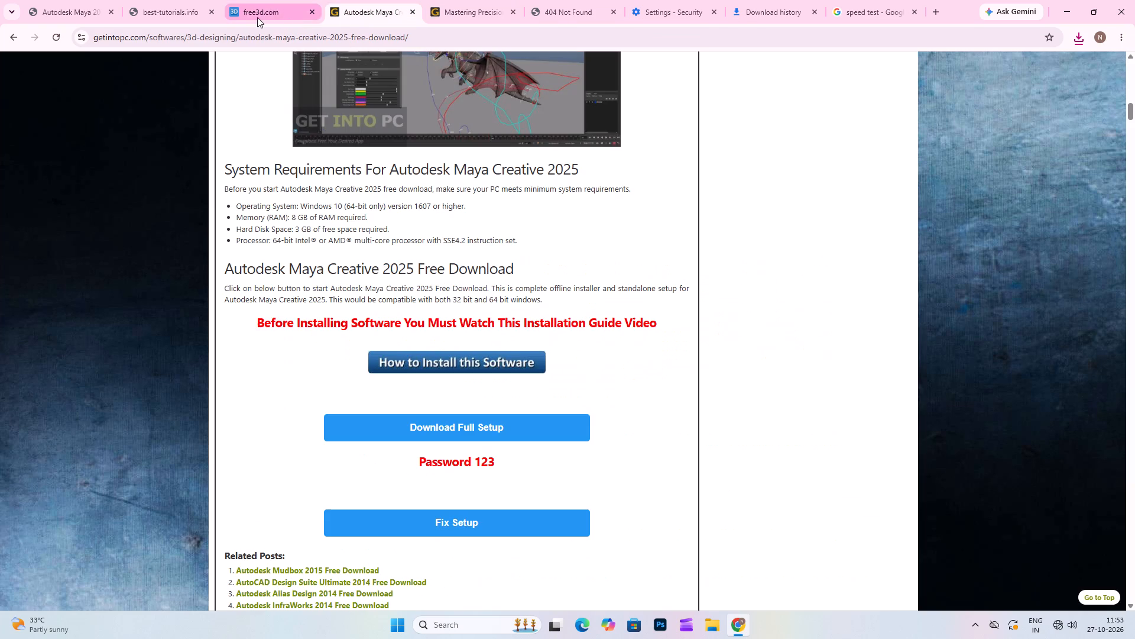
click(257, 17)
click(156, 0)
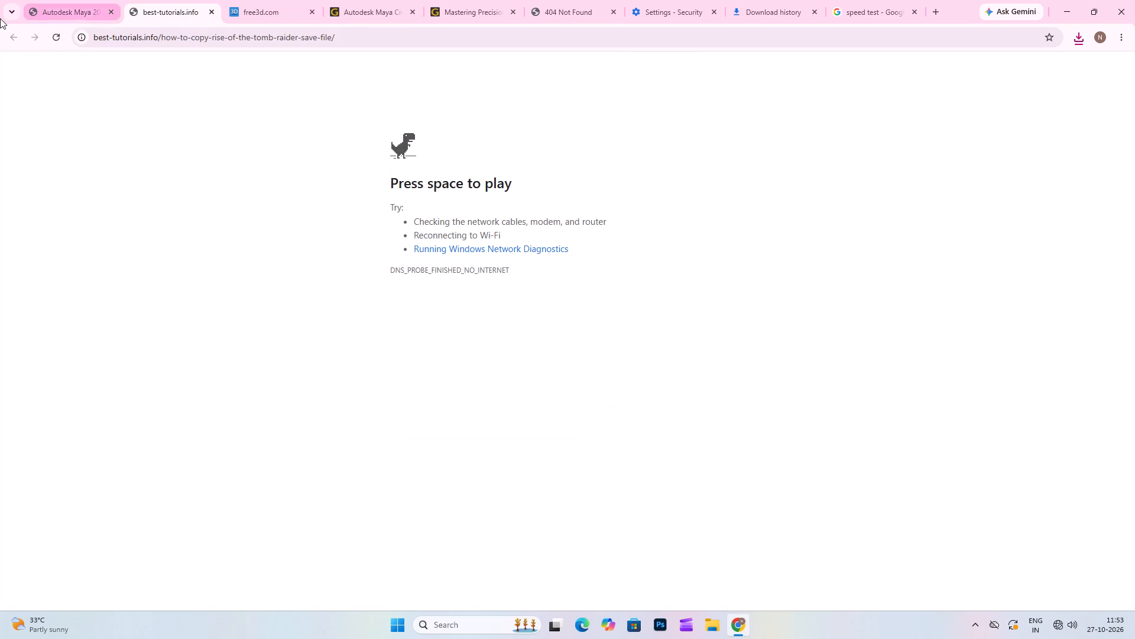
Examine the Autodesk Maya 2024 Free Download page, including its features, setup details, download section and user comments.
click(55, 0)
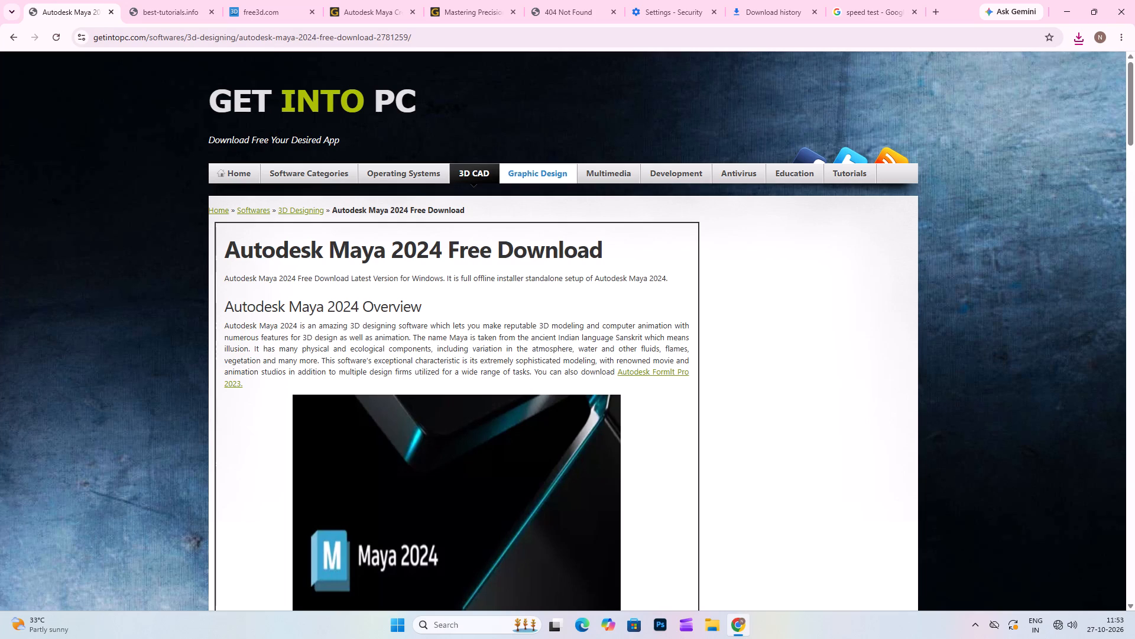
scroll(244, 230, down, 1)
scroll(306, 235, down, 3)
scroll(306, 235, up, 4)
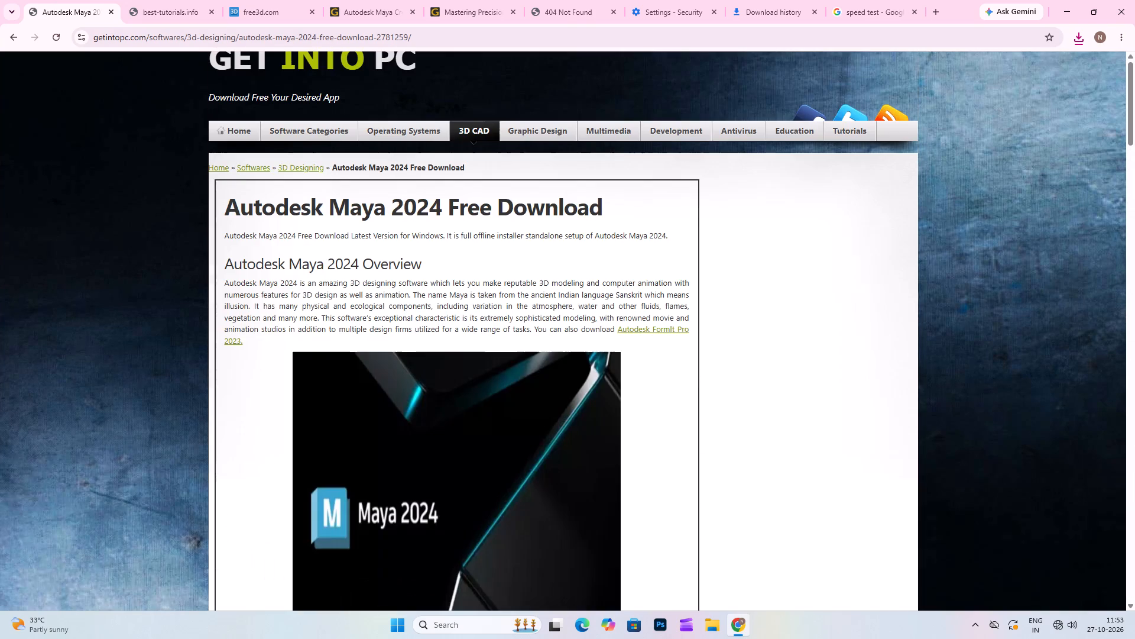
middle_drag(789, 235, 790, 235)
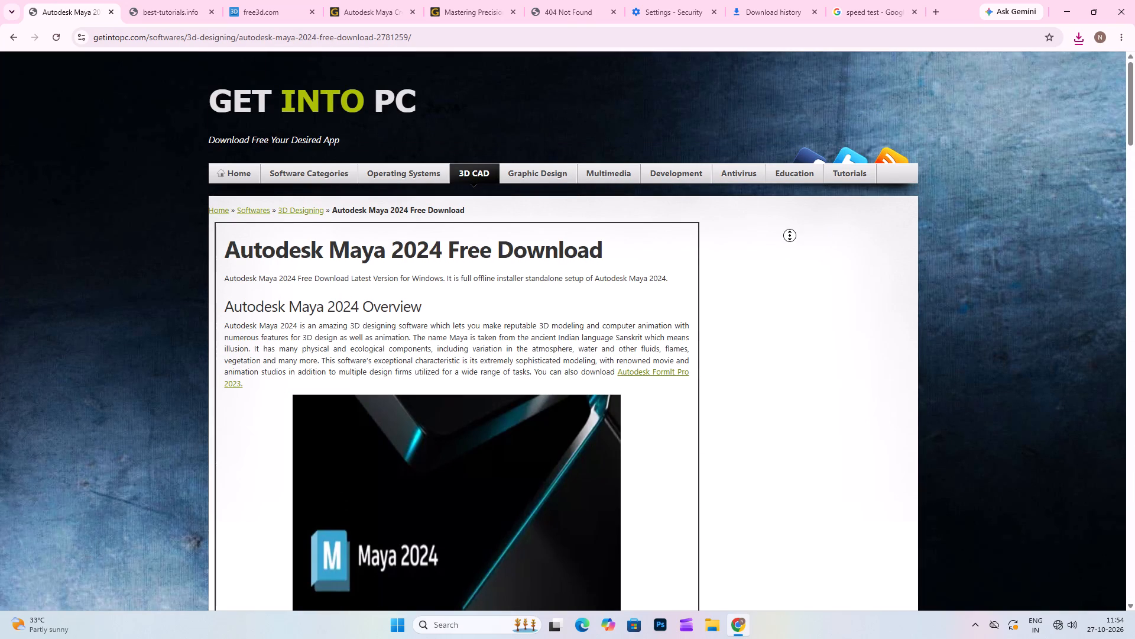
middle_drag(790, 235, 793, 266)
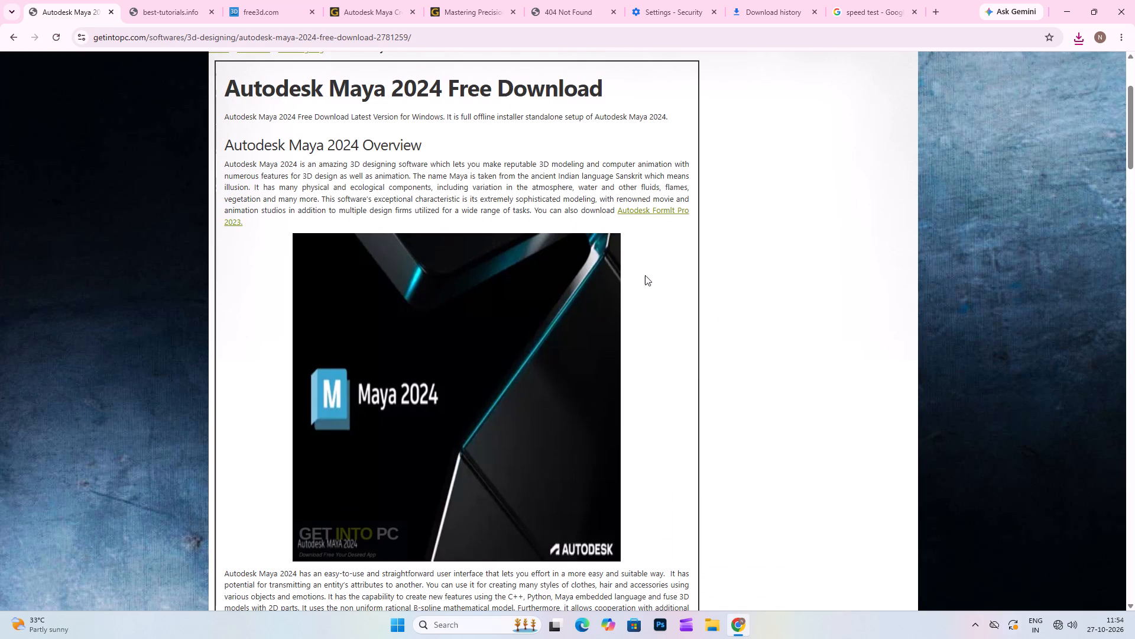
middle_drag(640, 276, 643, 298)
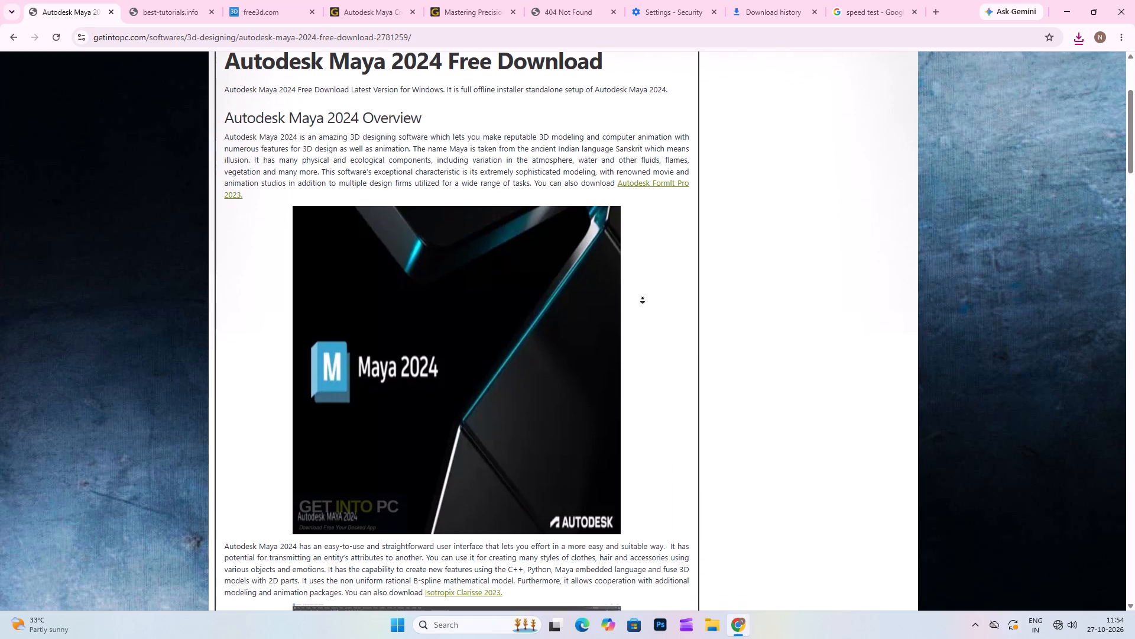
middle_drag(643, 298, 653, 331)
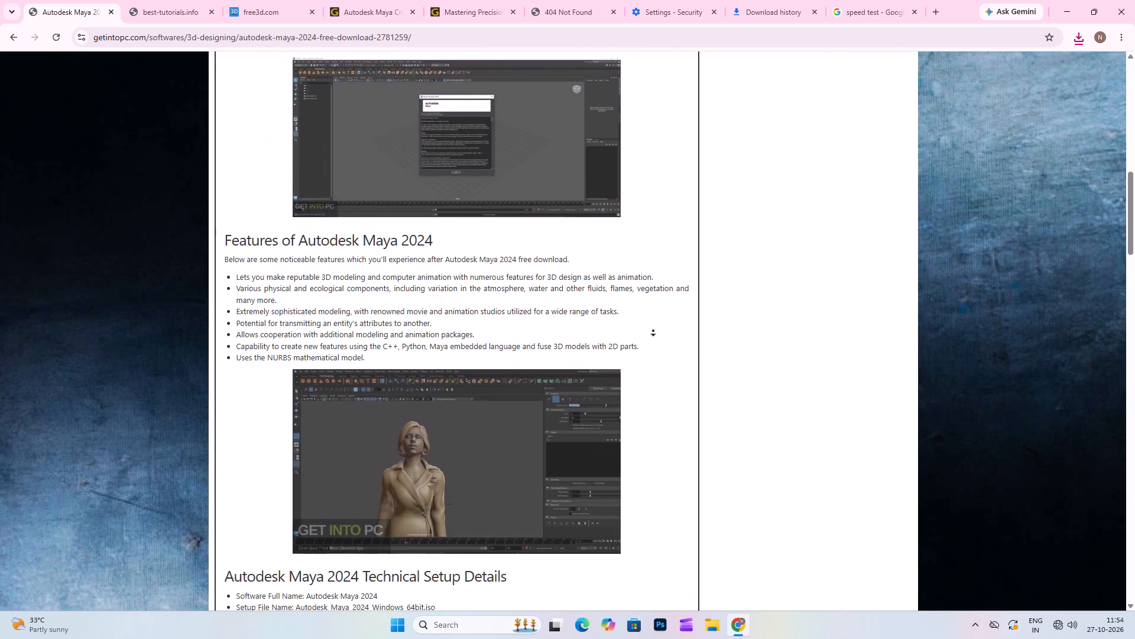
middle_drag(653, 331, 671, 295)
scroll(682, 272, down, 1)
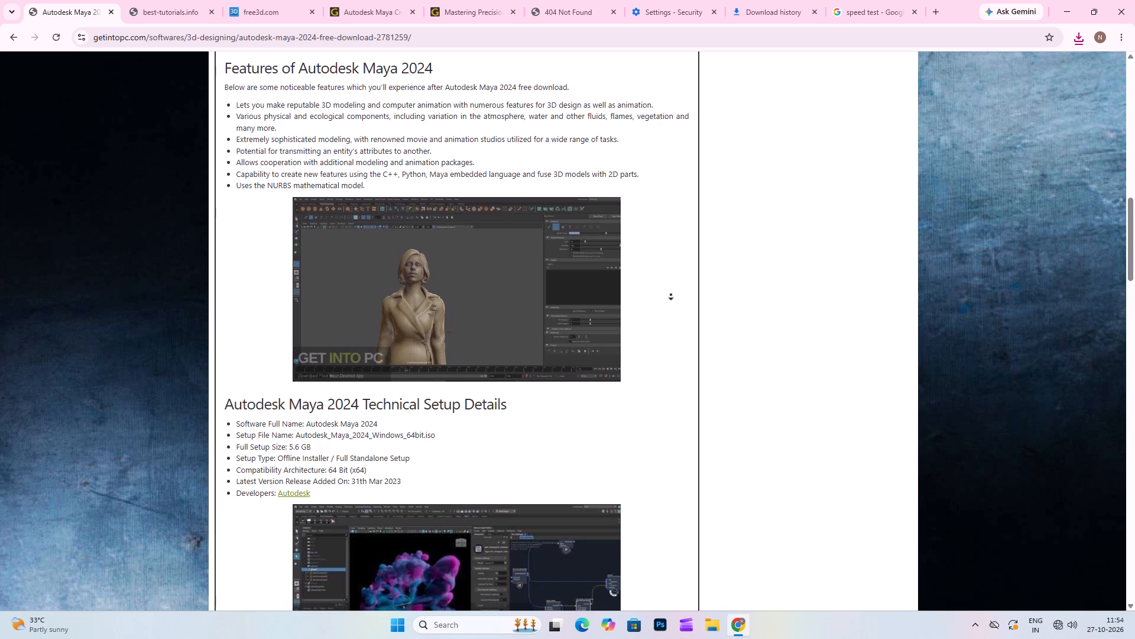
middle_drag(671, 295, 681, 298)
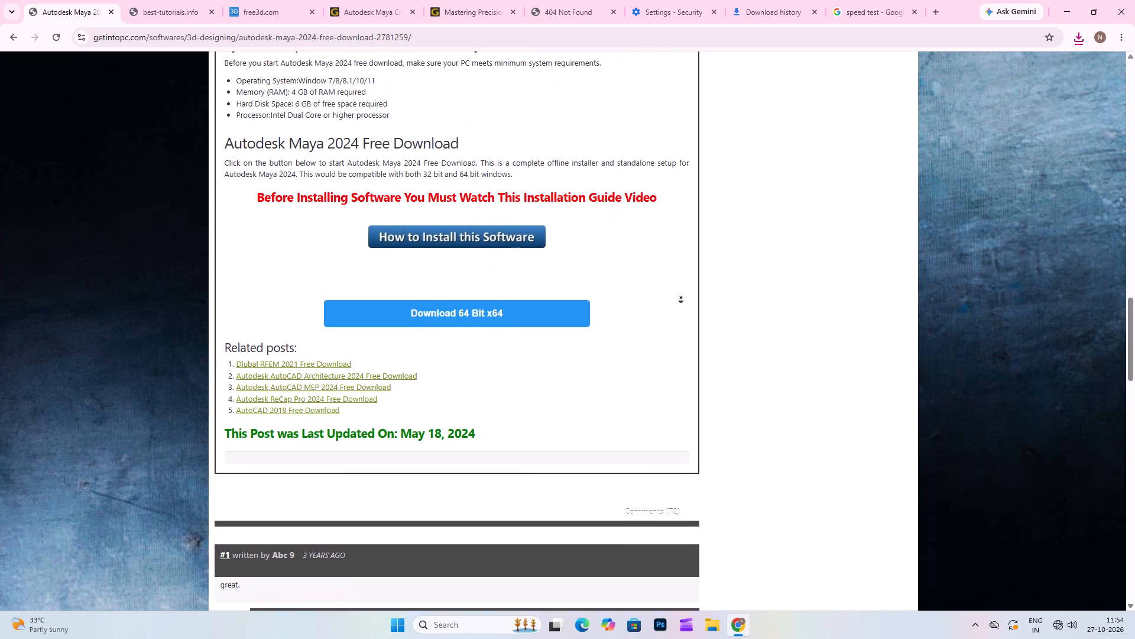
middle_drag(681, 298, 680, 305)
scroll(681, 298, down, 2)
scroll(680, 305, up, 8)
scroll(680, 305, down, 8)
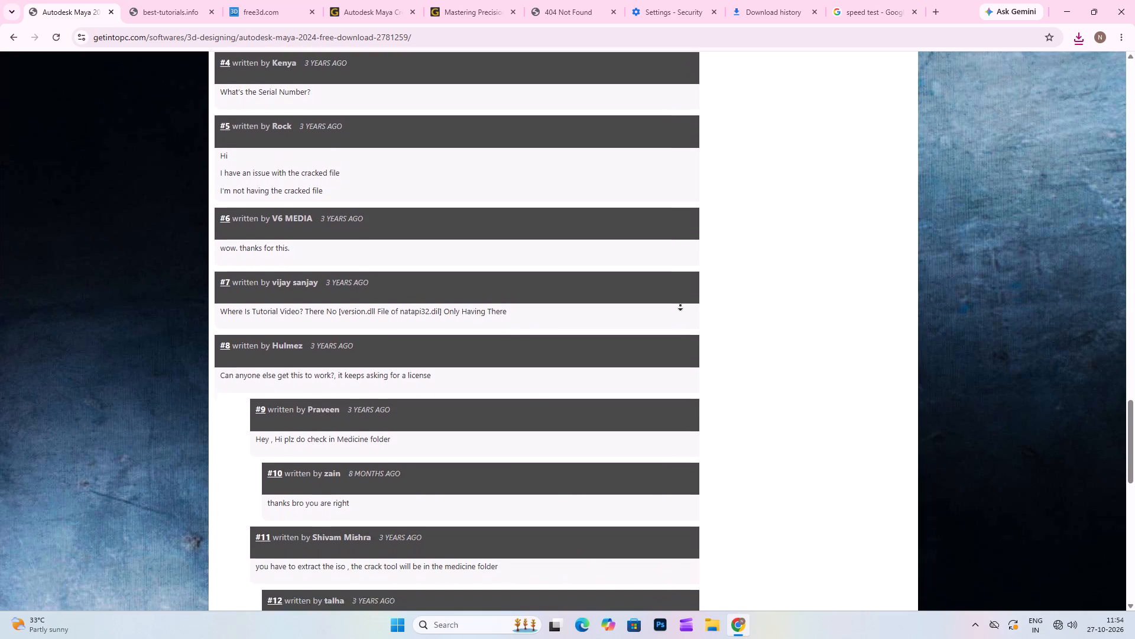
middle_drag(680, 305, 688, 300)
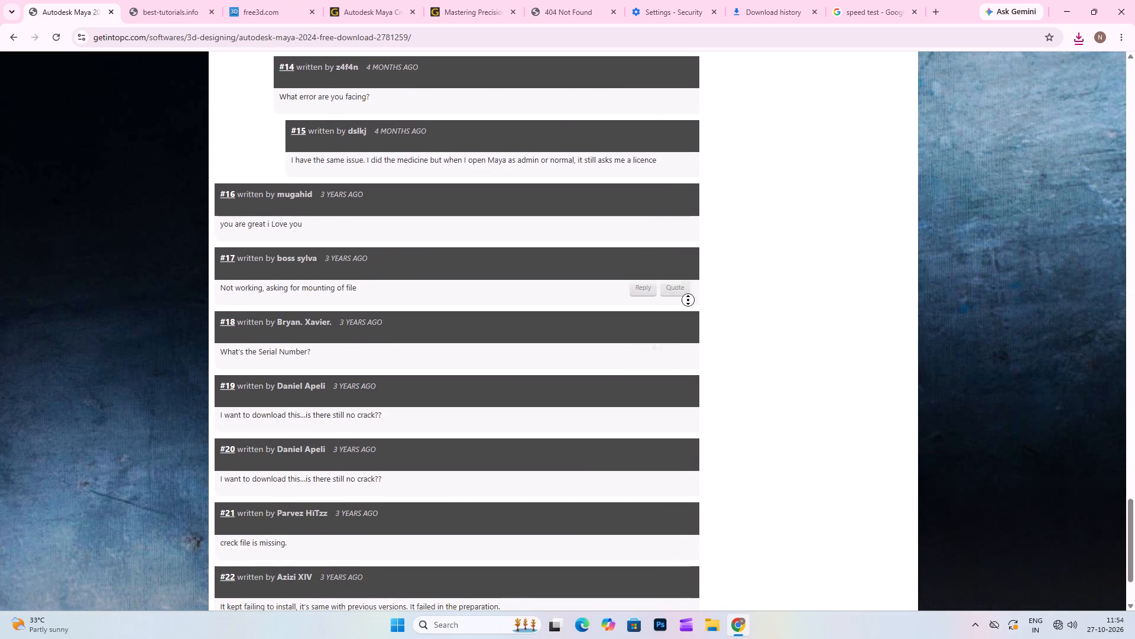
middle_drag(688, 300, 937, 84)
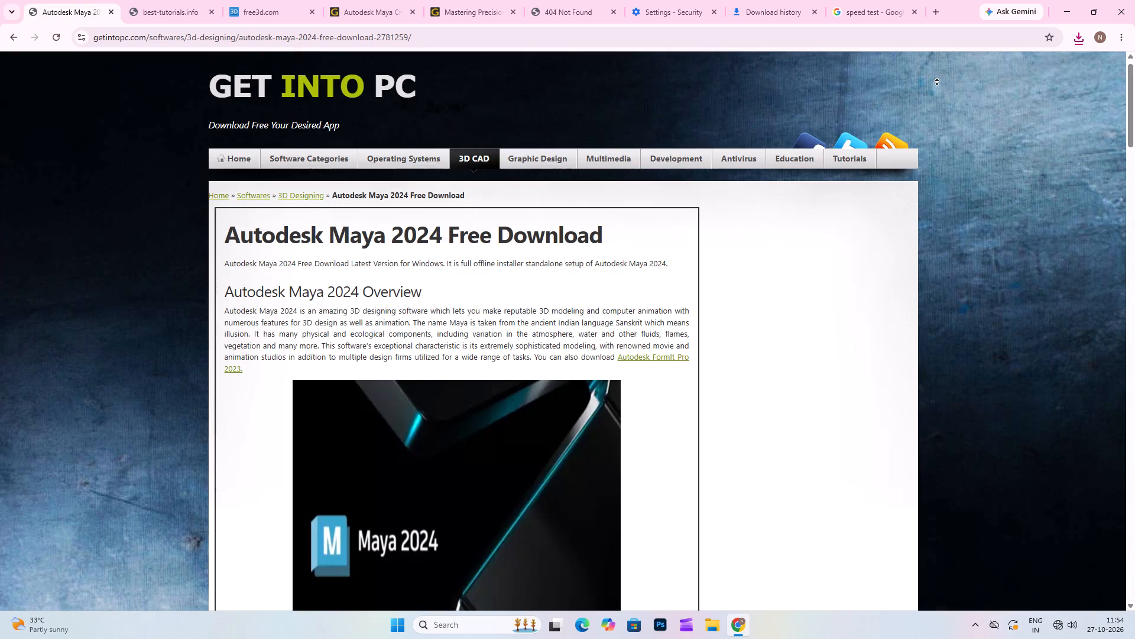
middle_drag(937, 84, 706, 166)
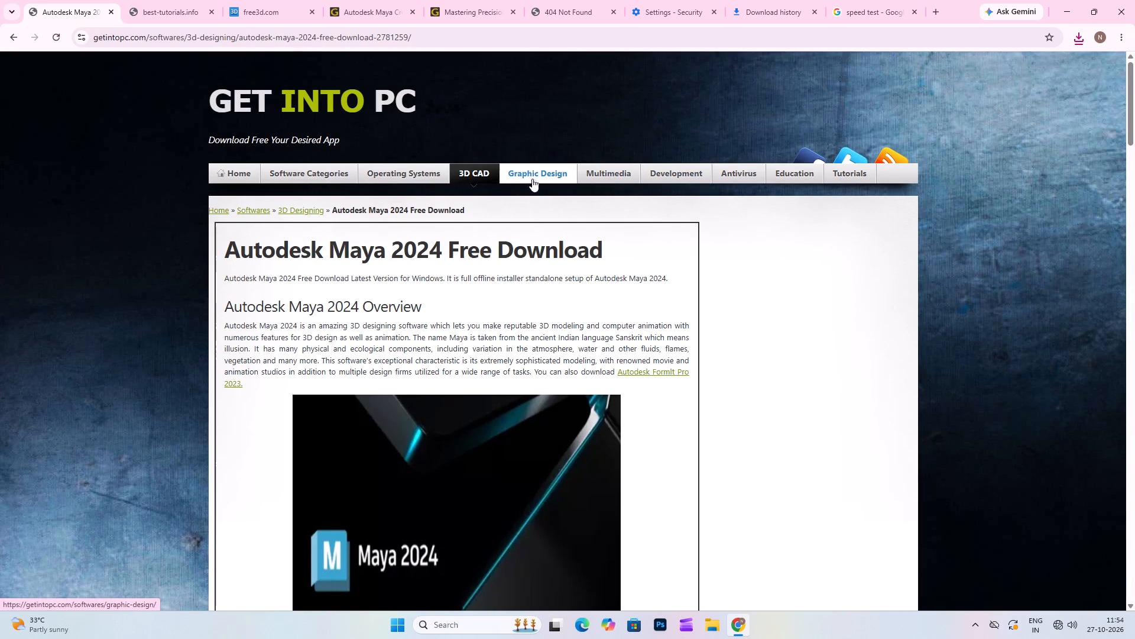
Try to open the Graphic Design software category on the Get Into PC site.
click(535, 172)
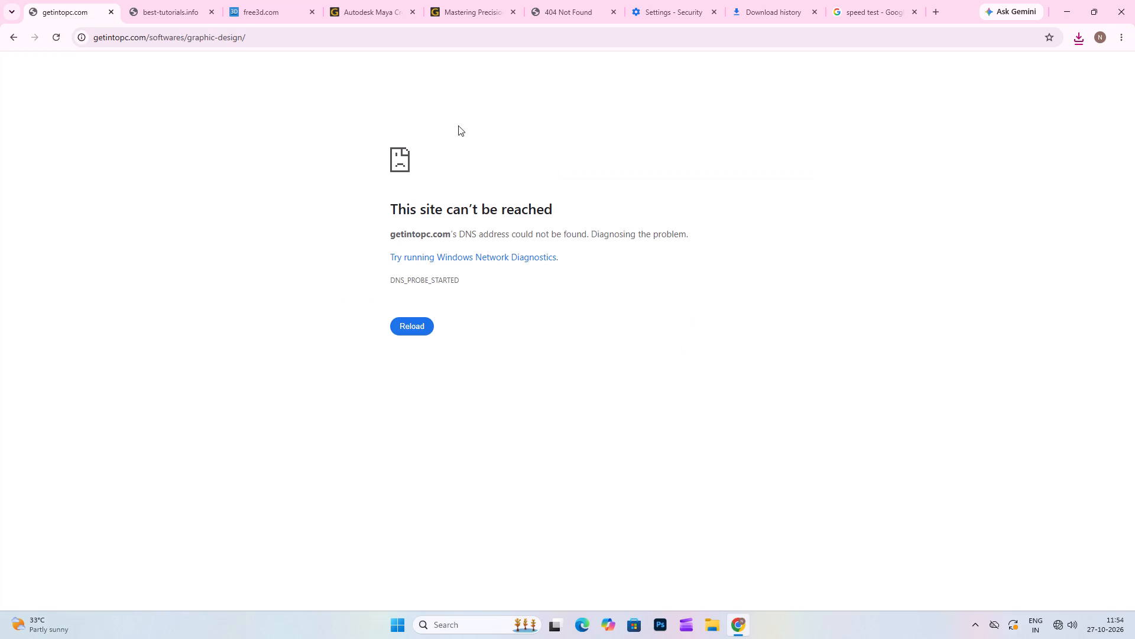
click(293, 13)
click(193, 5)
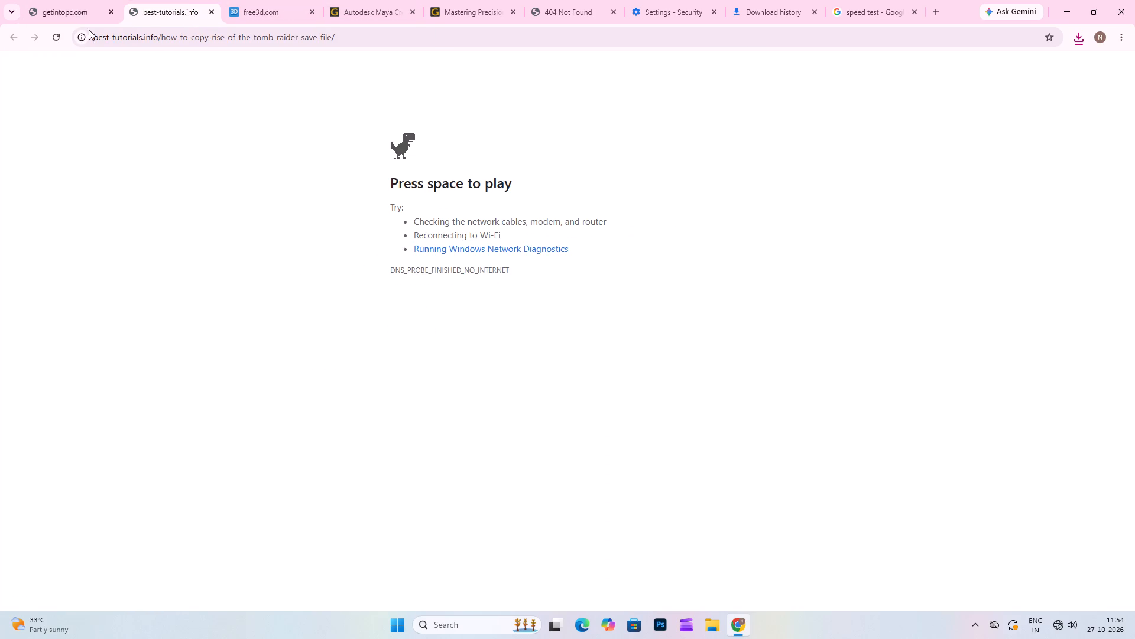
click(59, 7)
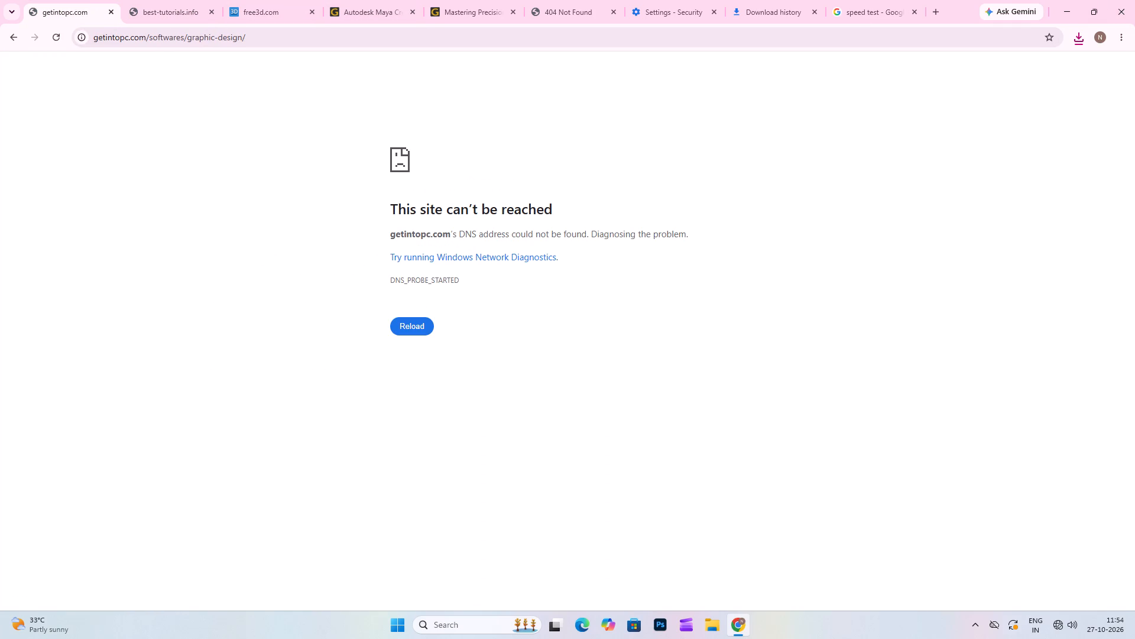
View the speed test search results.
click(857, 2)
click(667, 166)
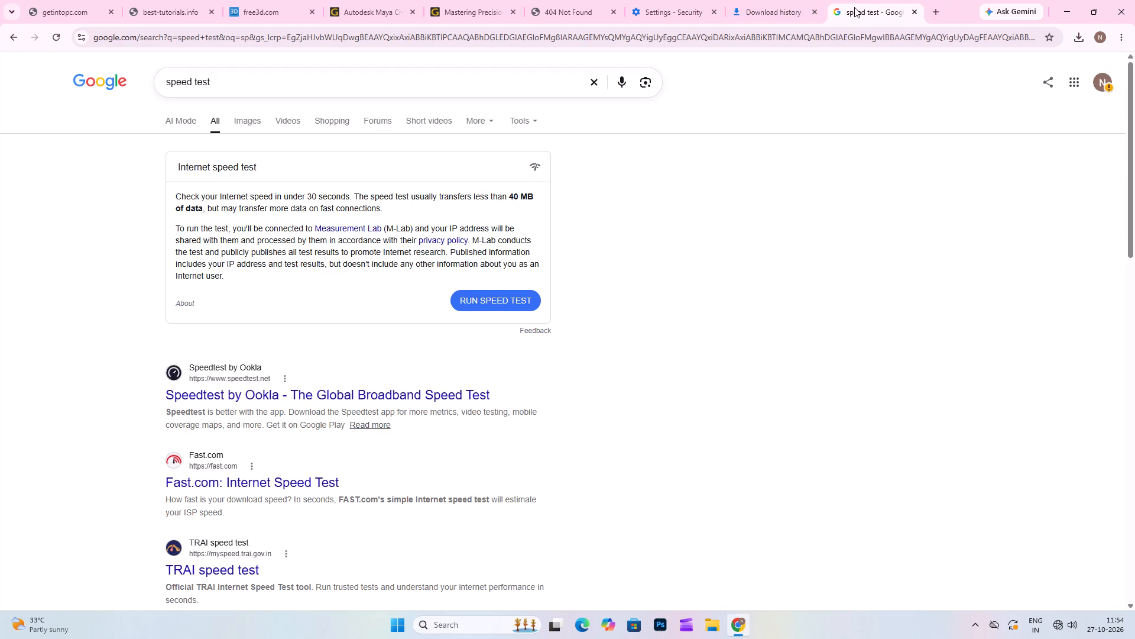
click(854, 7)
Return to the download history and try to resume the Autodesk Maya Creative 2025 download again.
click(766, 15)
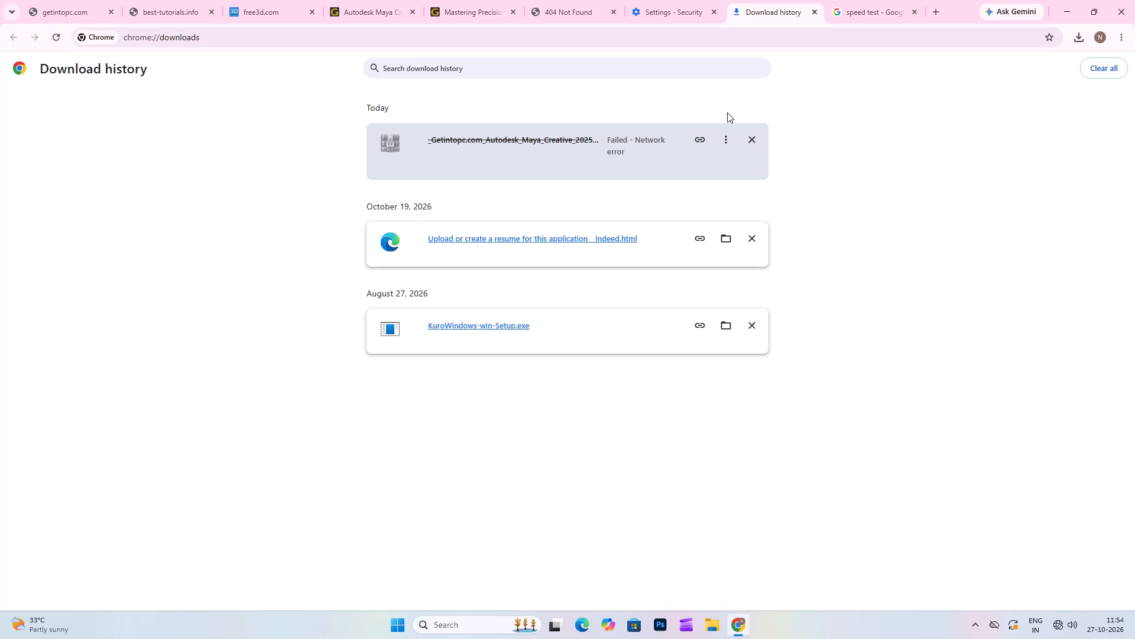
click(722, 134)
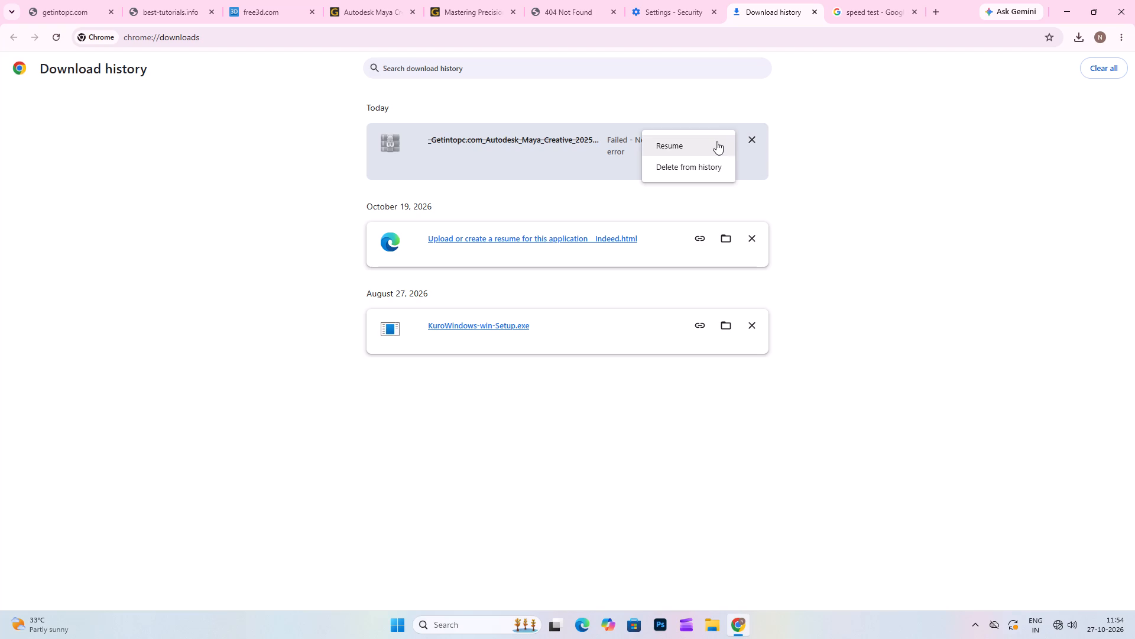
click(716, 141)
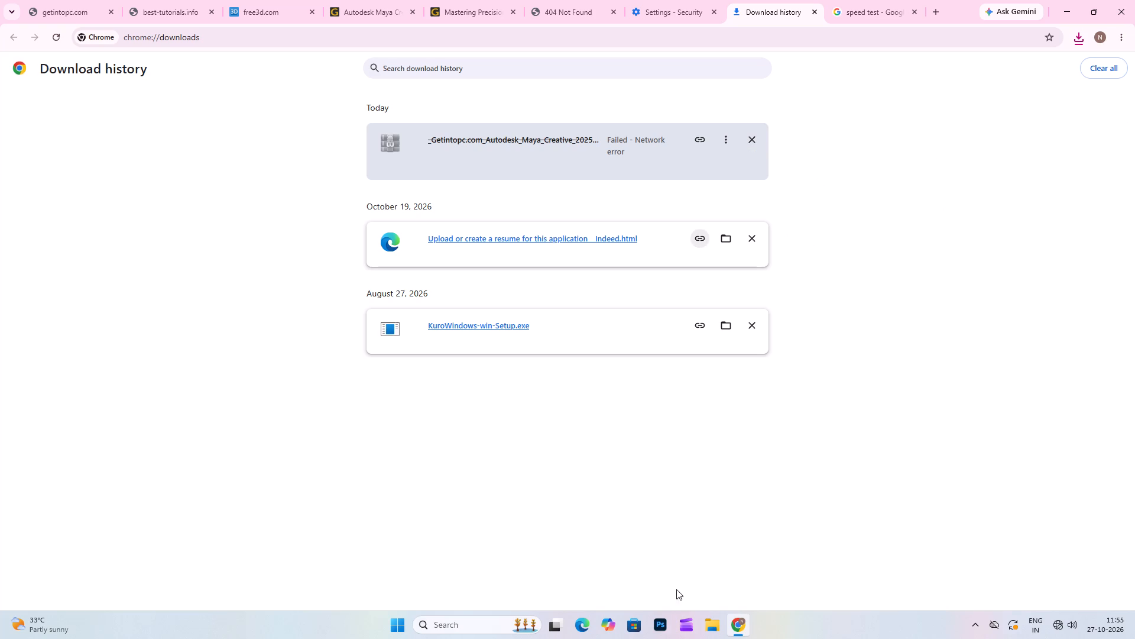
Switch to Photoshop, dismiss the Creative Cloud repair prompt and open the recent file HAPPY DASARA POST.psd.
double_click(660, 625)
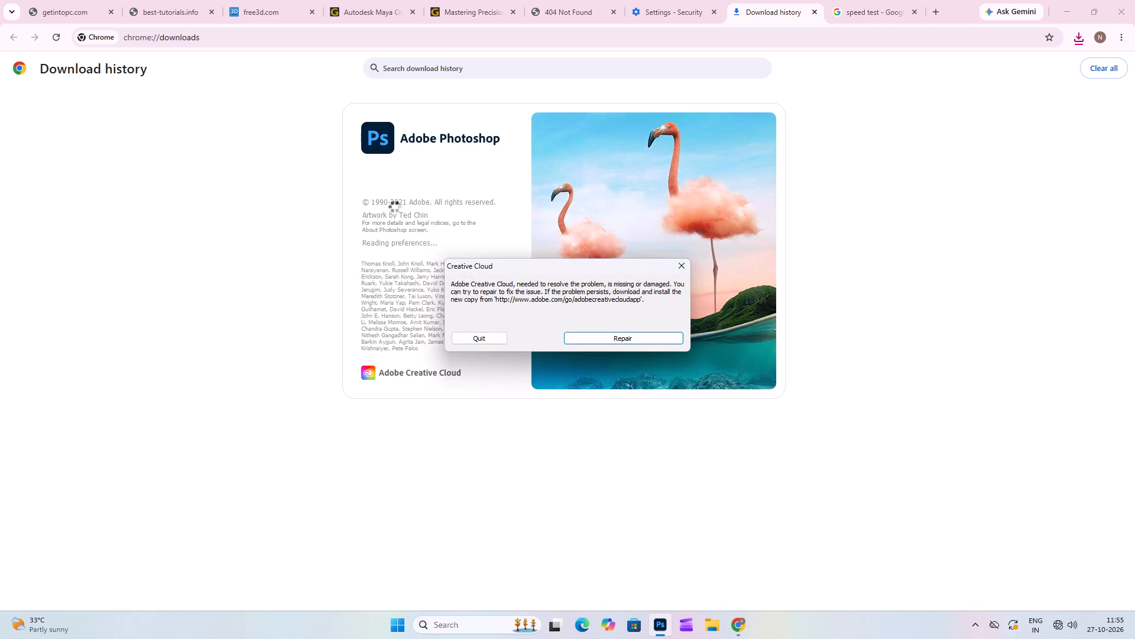
click(683, 265)
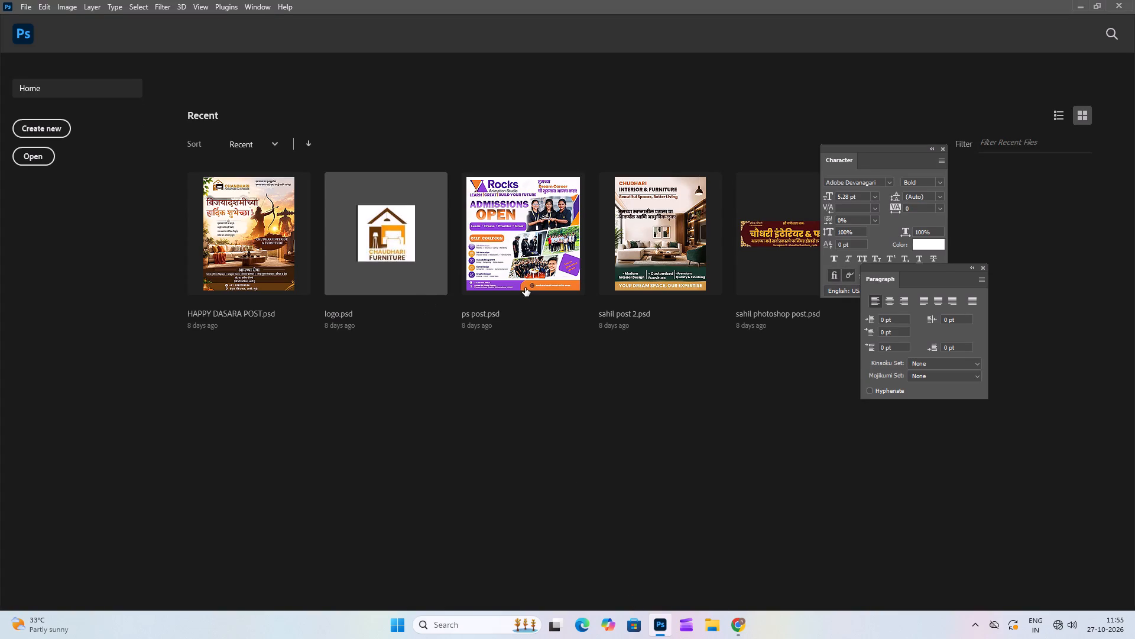
double_click(280, 256)
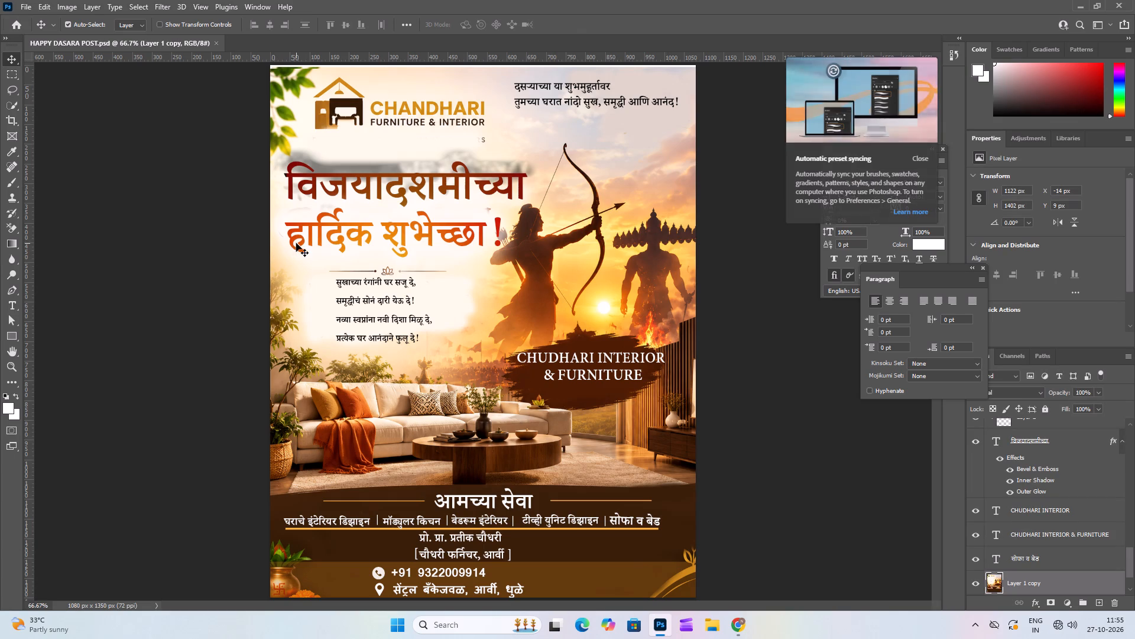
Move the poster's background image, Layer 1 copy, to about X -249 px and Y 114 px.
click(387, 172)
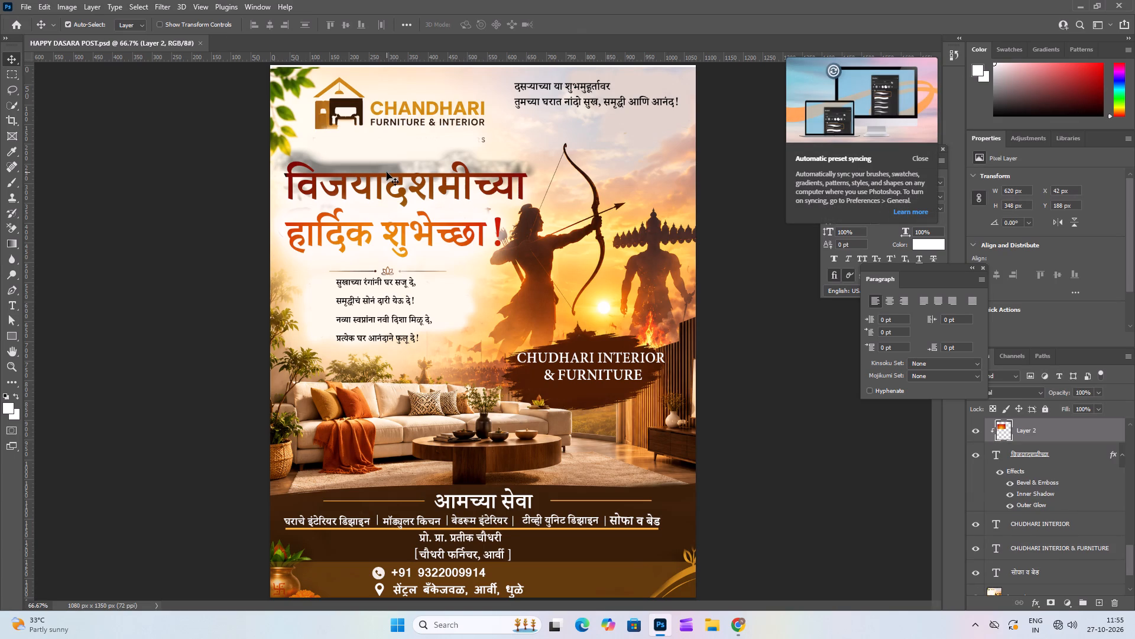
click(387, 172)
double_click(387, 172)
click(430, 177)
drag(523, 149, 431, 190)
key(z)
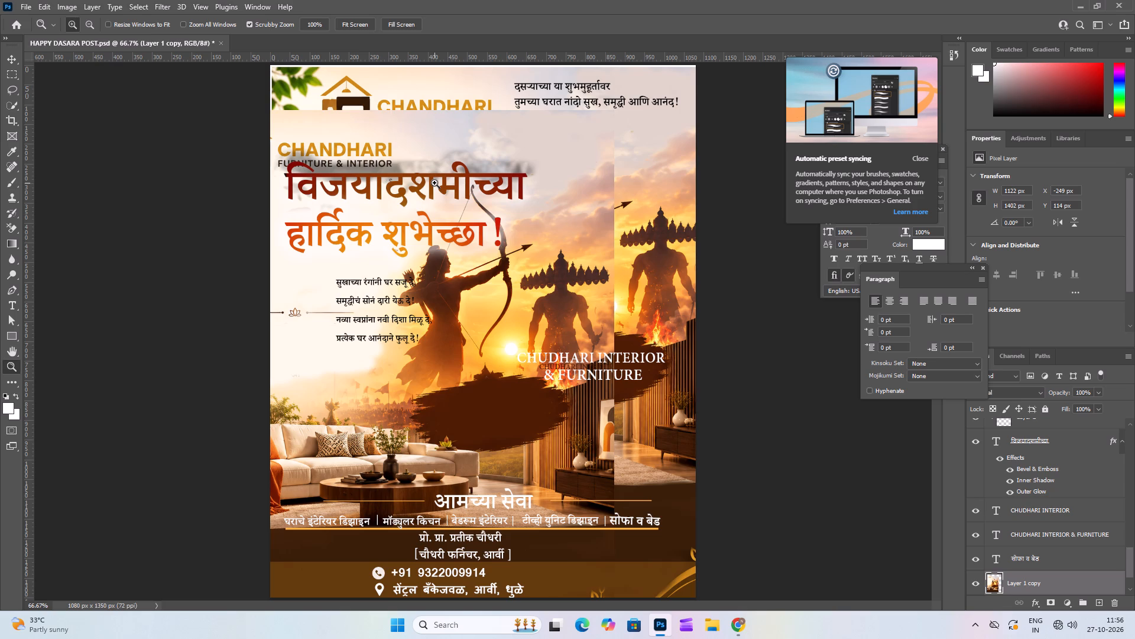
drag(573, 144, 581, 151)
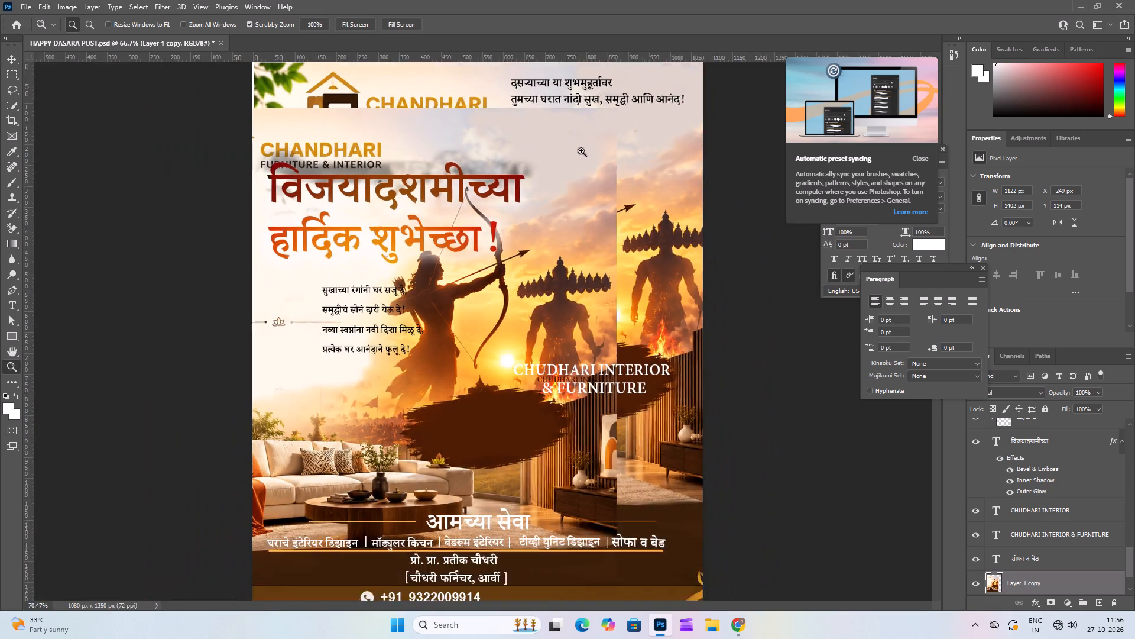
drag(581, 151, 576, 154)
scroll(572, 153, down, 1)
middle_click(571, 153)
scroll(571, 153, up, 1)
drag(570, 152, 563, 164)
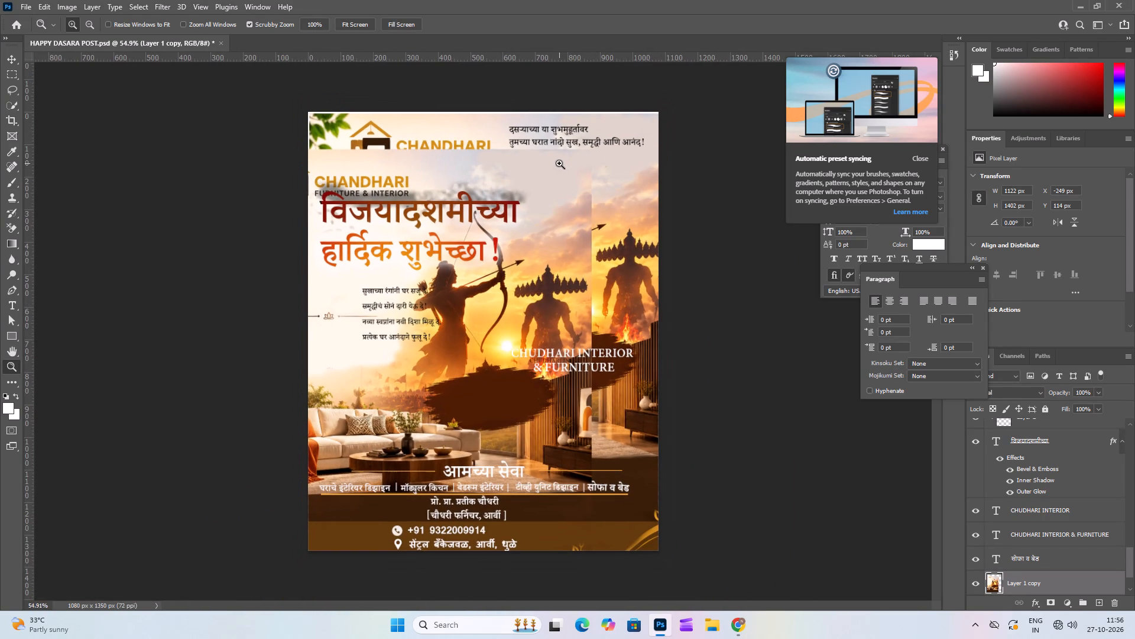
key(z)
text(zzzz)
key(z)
Dismiss the automatic preset syncing tip.
click(927, 159)
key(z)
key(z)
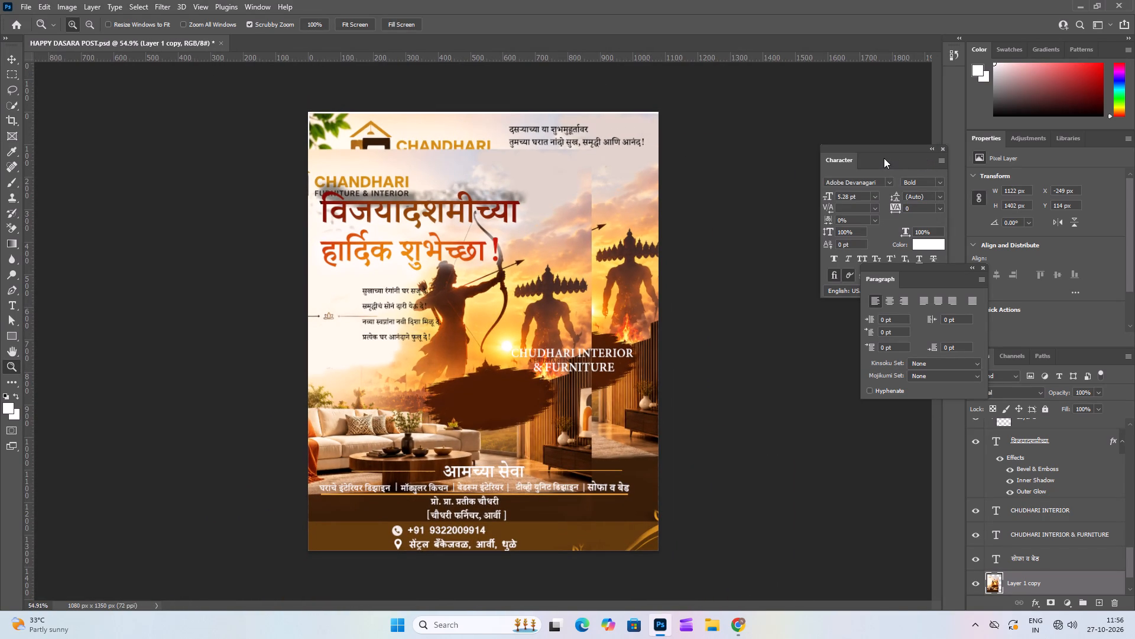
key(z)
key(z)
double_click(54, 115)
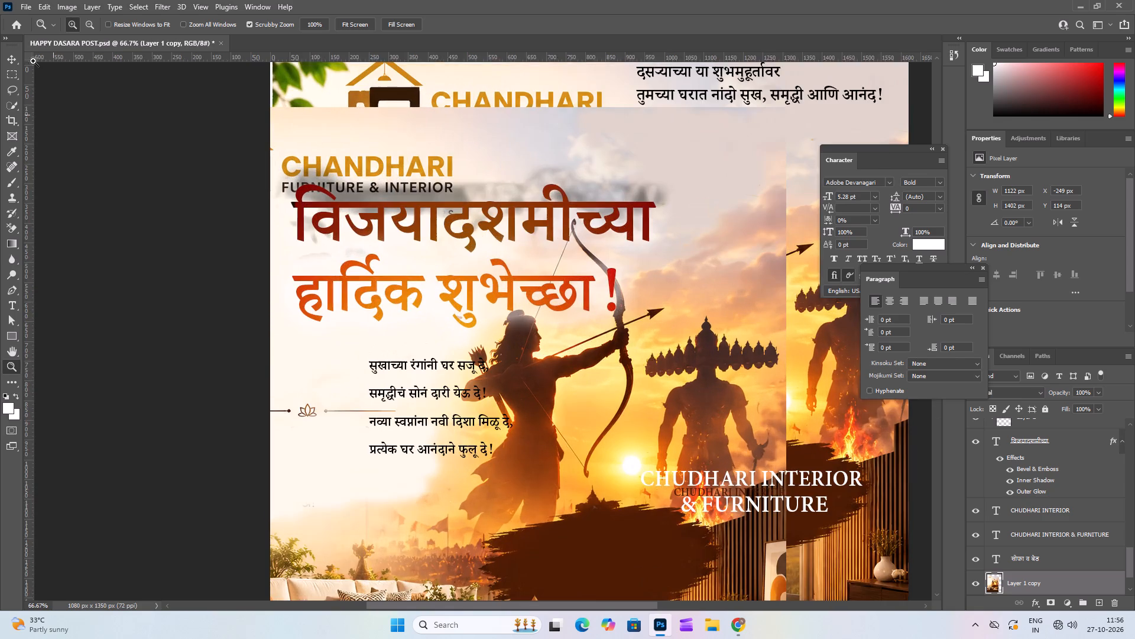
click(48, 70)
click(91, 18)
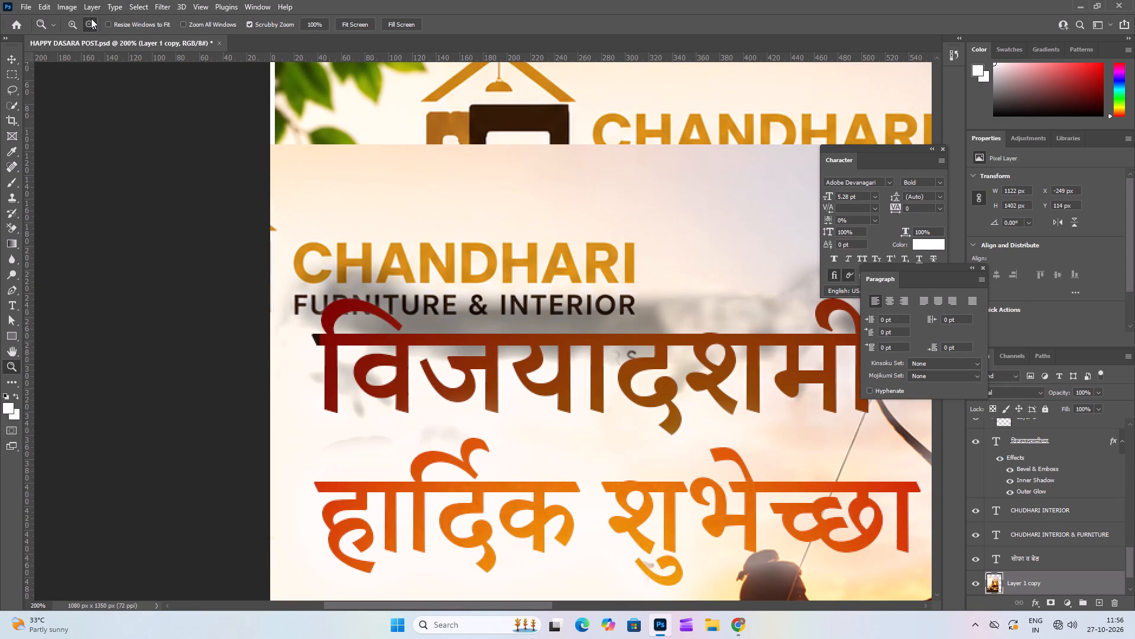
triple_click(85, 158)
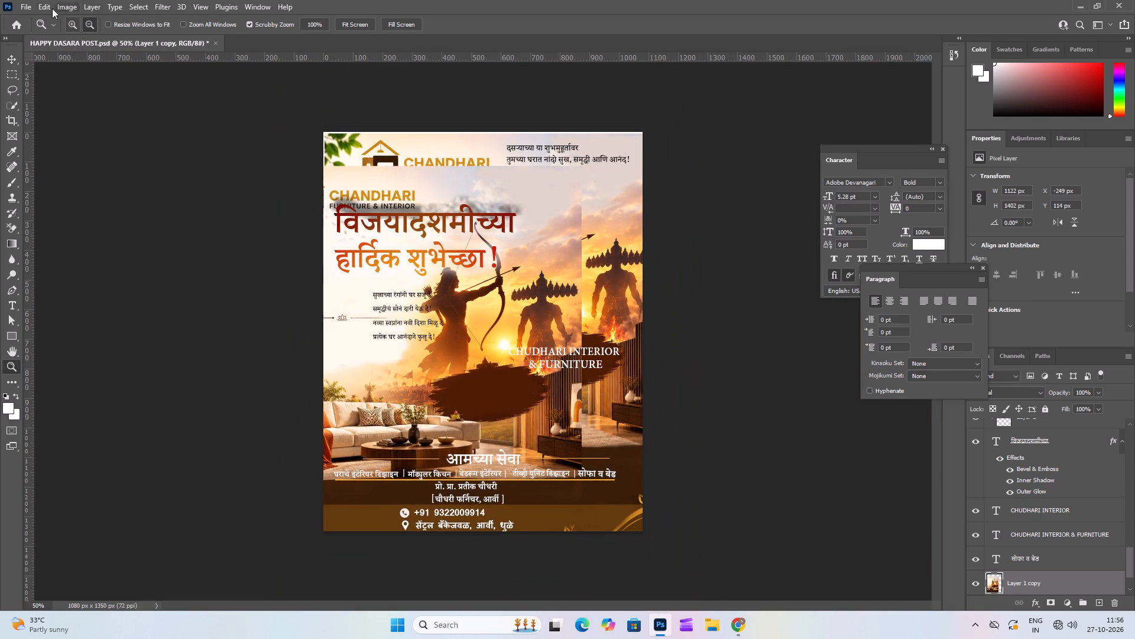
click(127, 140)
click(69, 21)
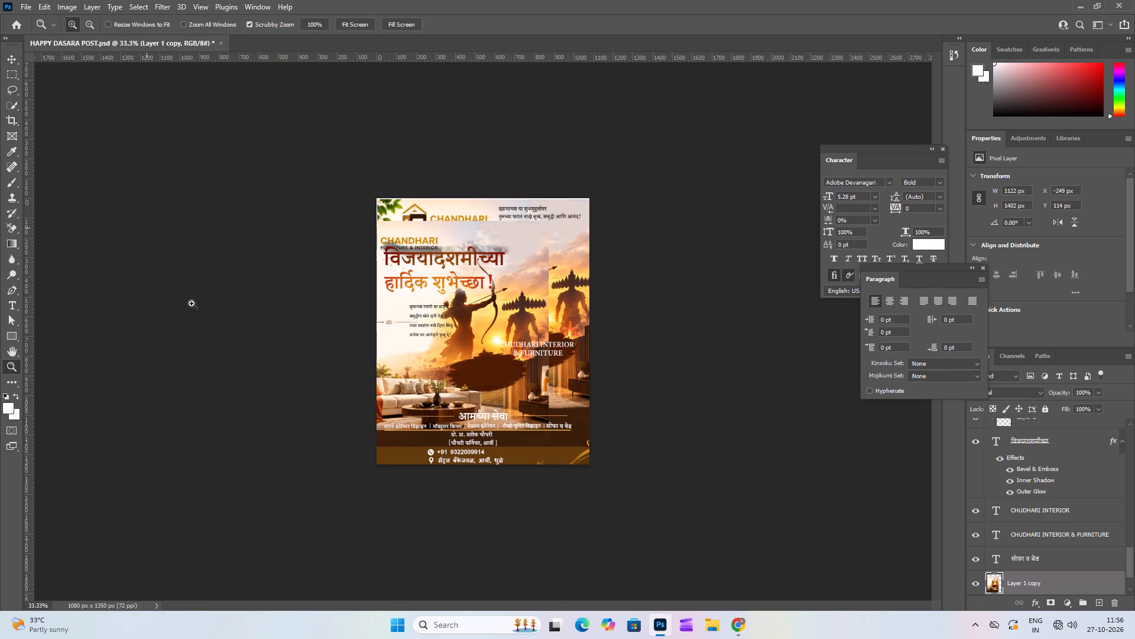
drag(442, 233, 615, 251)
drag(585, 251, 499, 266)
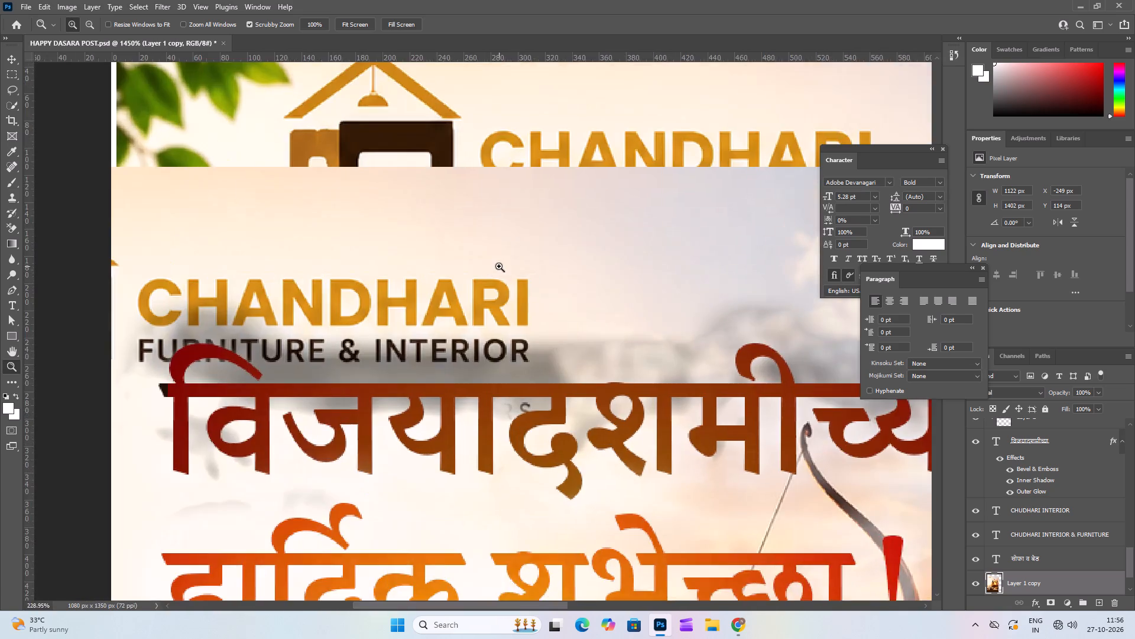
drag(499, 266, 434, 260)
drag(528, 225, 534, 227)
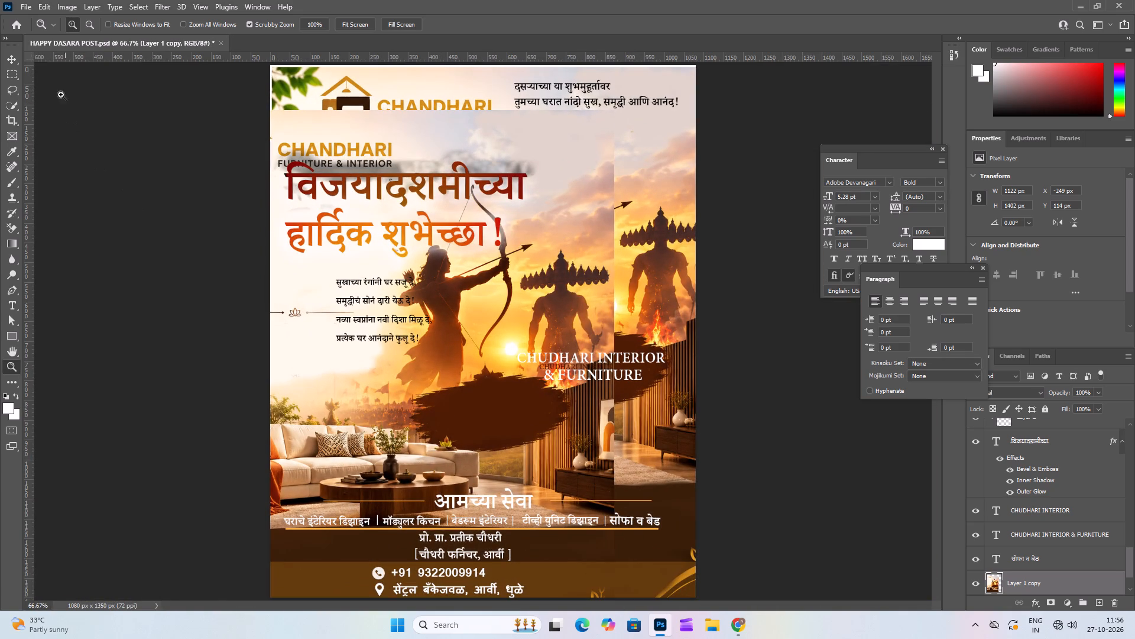
Move the Layer 1 copy background image to about X -42 px and Y 0 px so it covers the poster canvas.
key(v)
drag(594, 190, 614, 187)
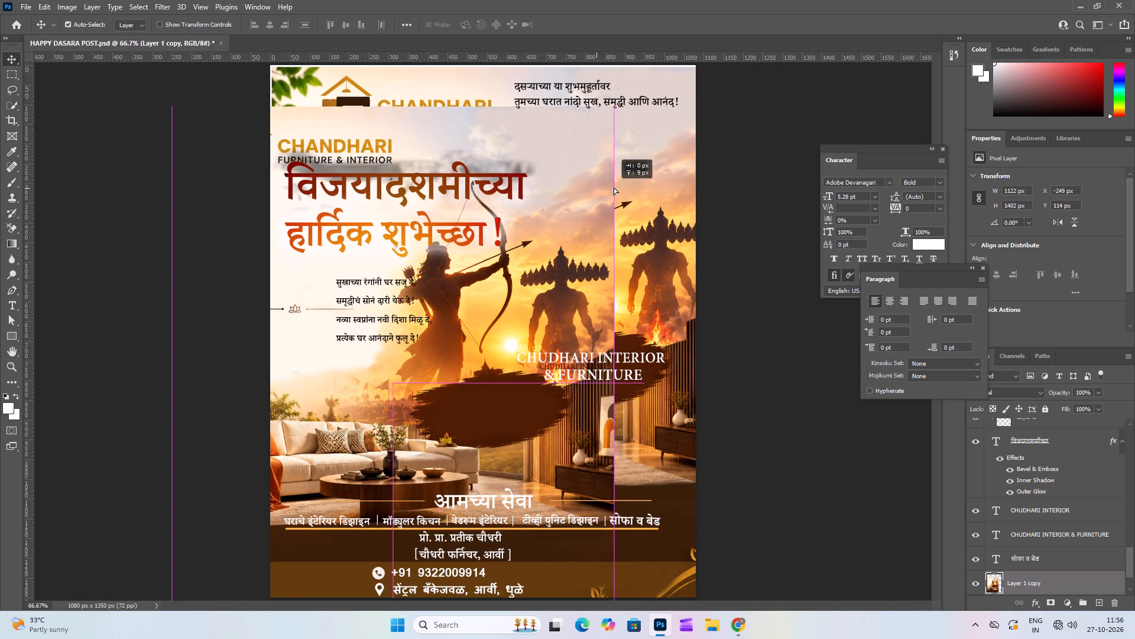
drag(614, 187, 666, 149)
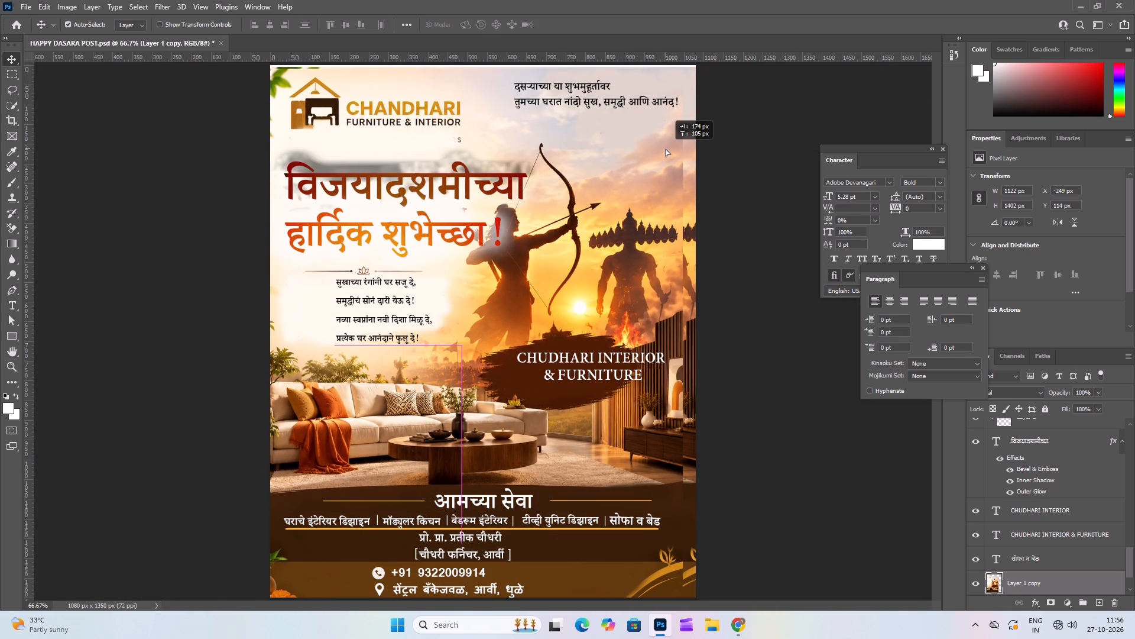
drag(666, 149, 677, 151)
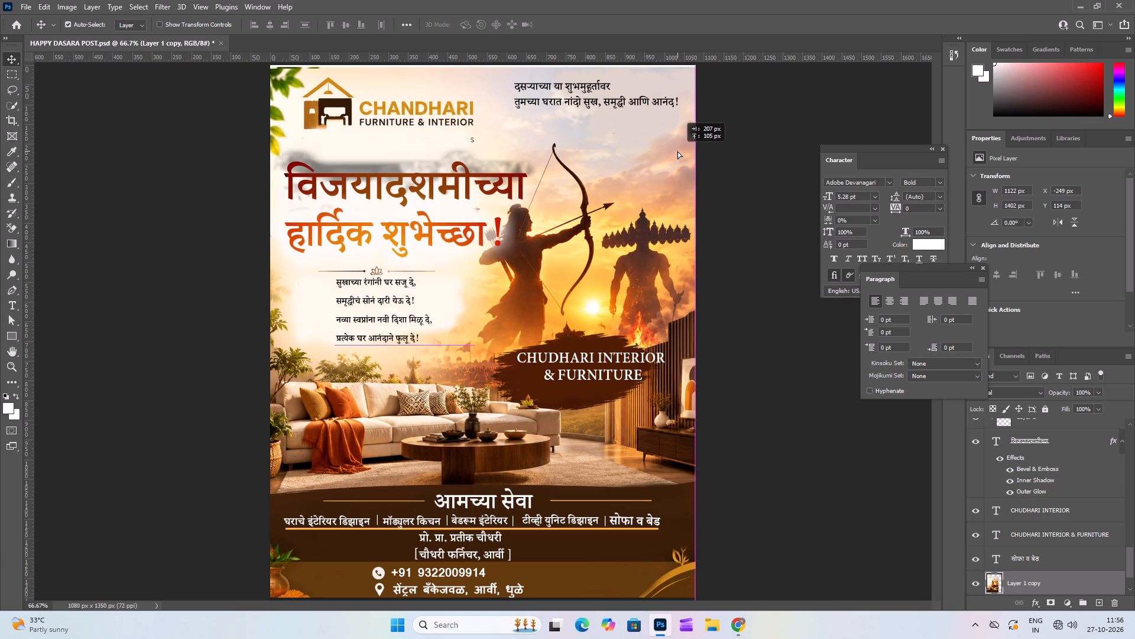
drag(677, 151, 676, 157)
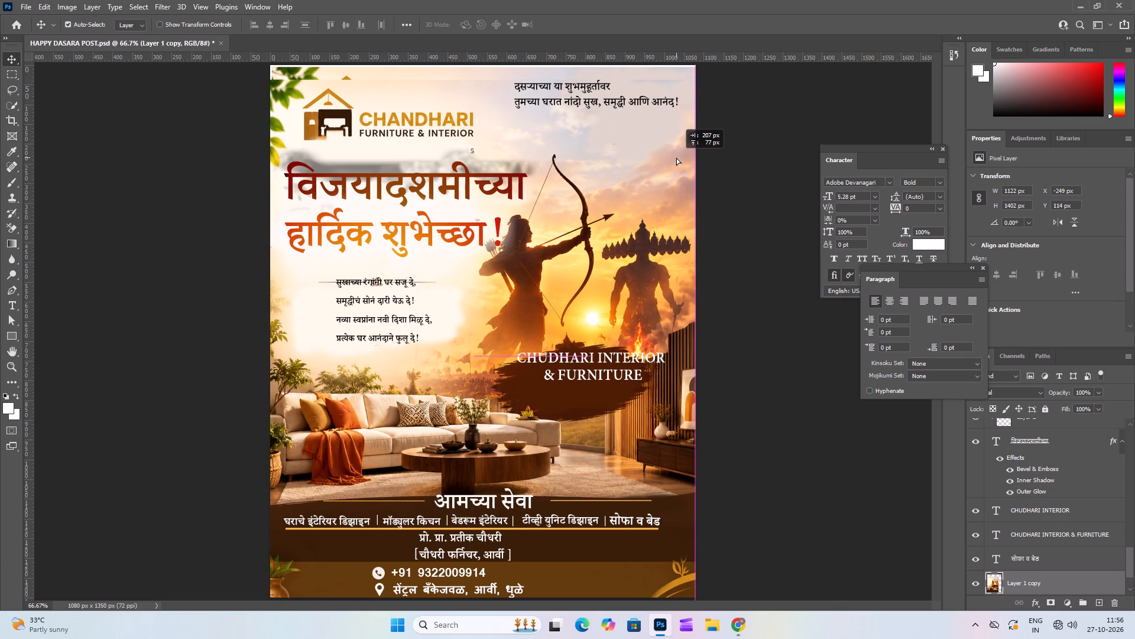
drag(676, 157, 670, 146)
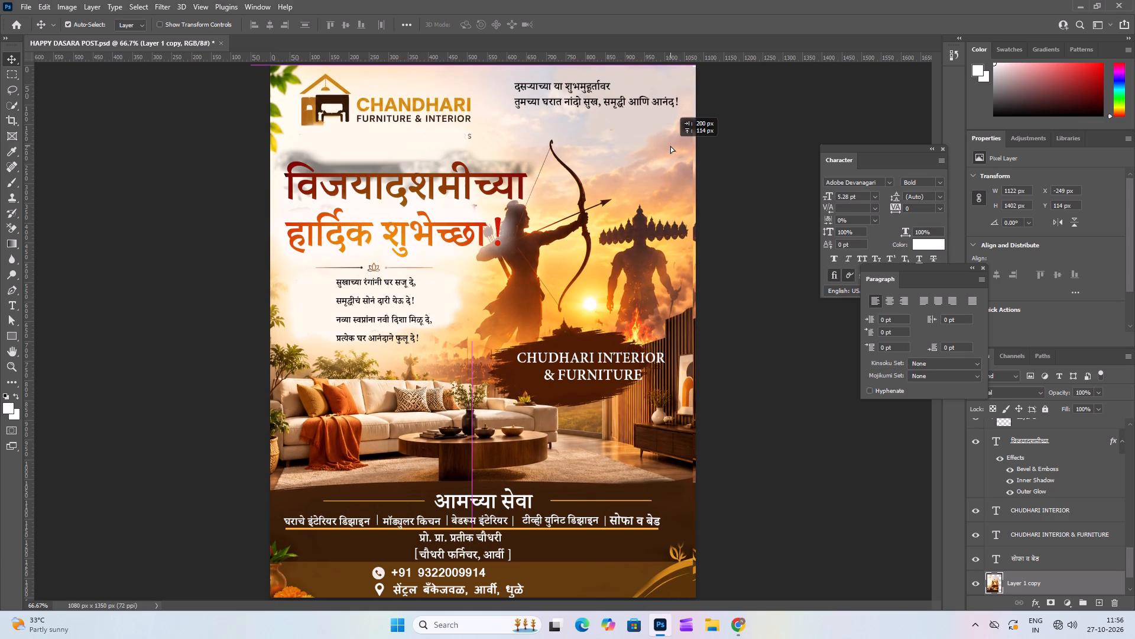
drag(670, 146, 674, 146)
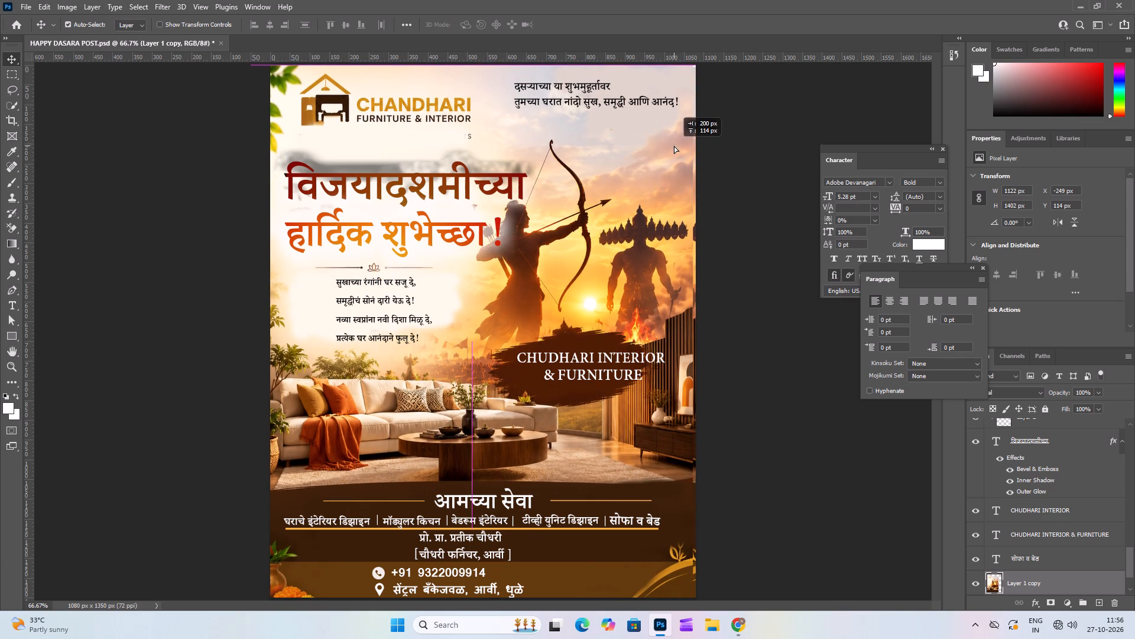
drag(674, 146, 677, 149)
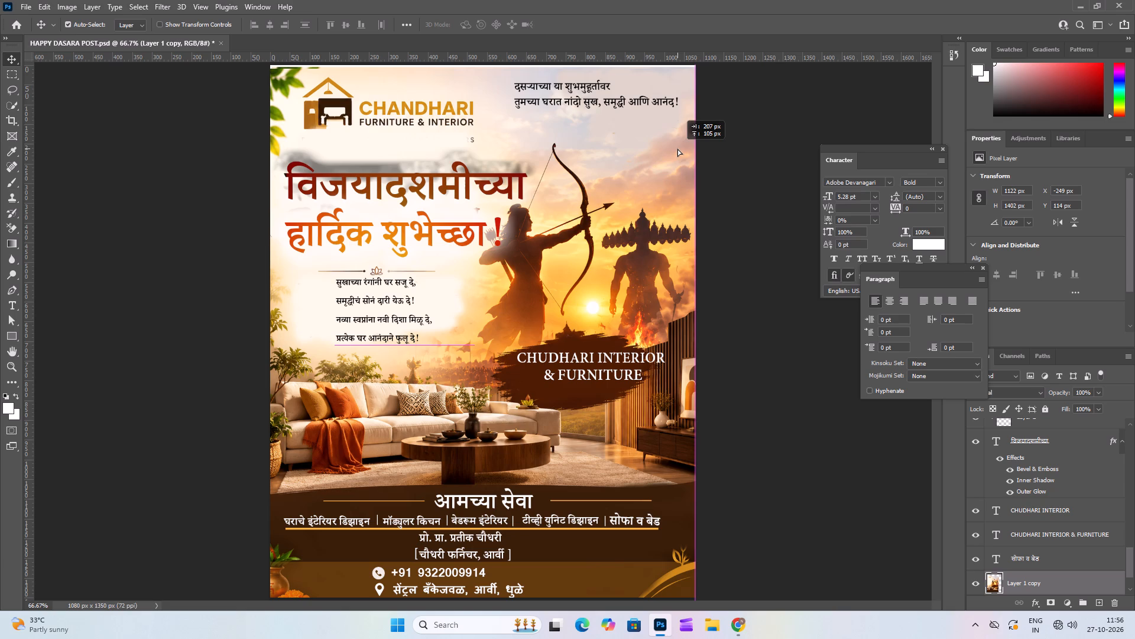
drag(677, 149, 673, 146)
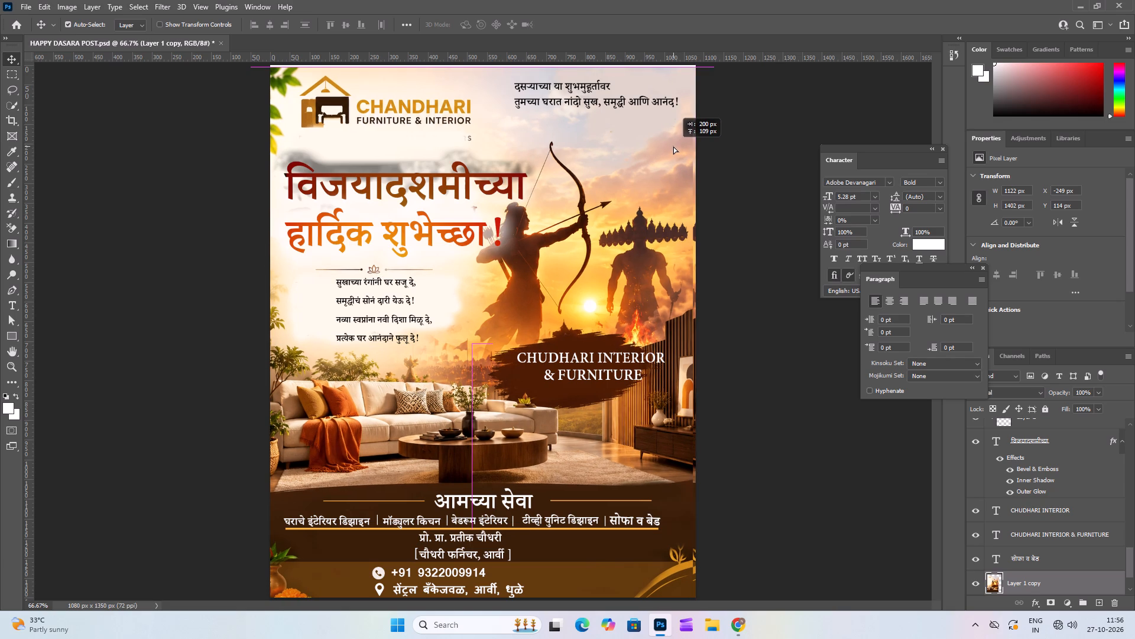
drag(673, 146, 674, 146)
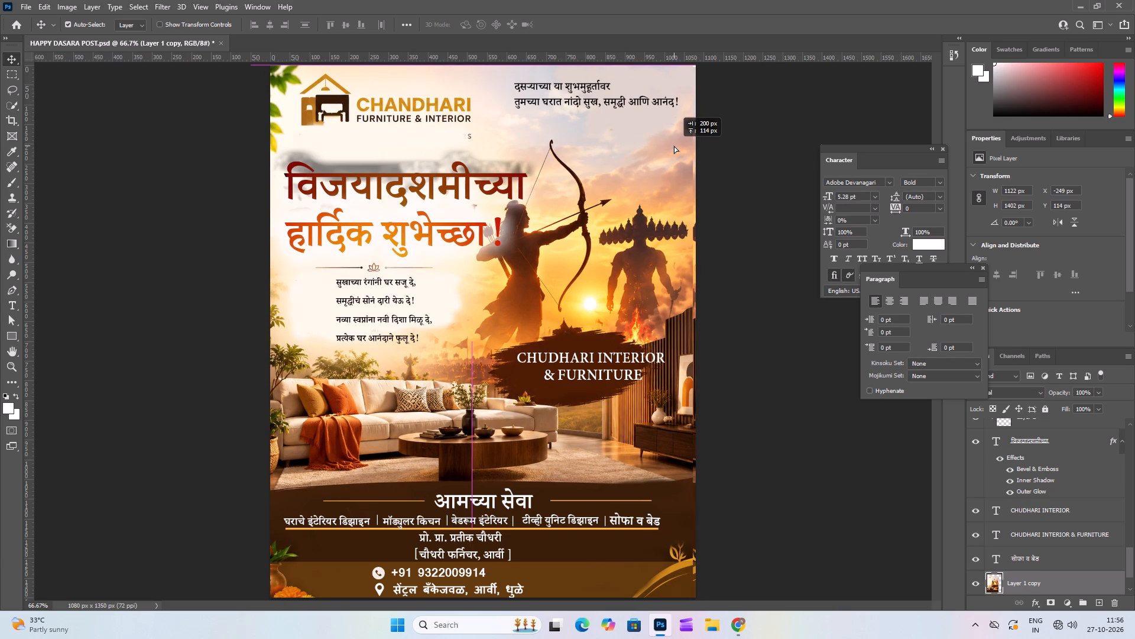
drag(674, 146, 675, 146)
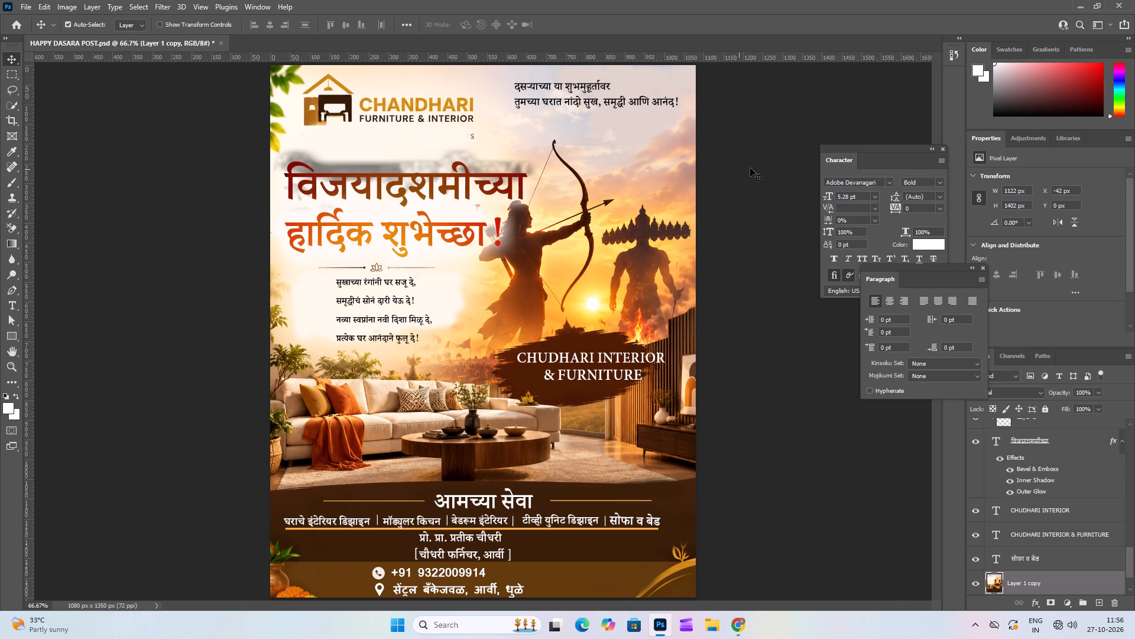
Preview the available blend modes on the Layer 1 copy background image without applying a new one.
scroll(1037, 517, down, 6)
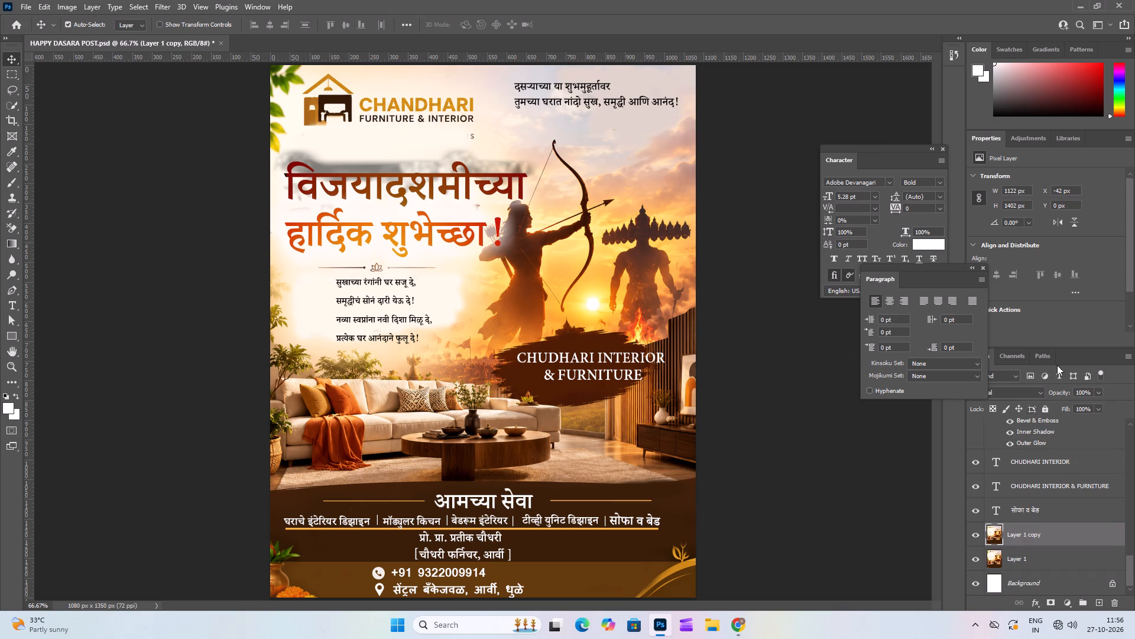
click(1040, 395)
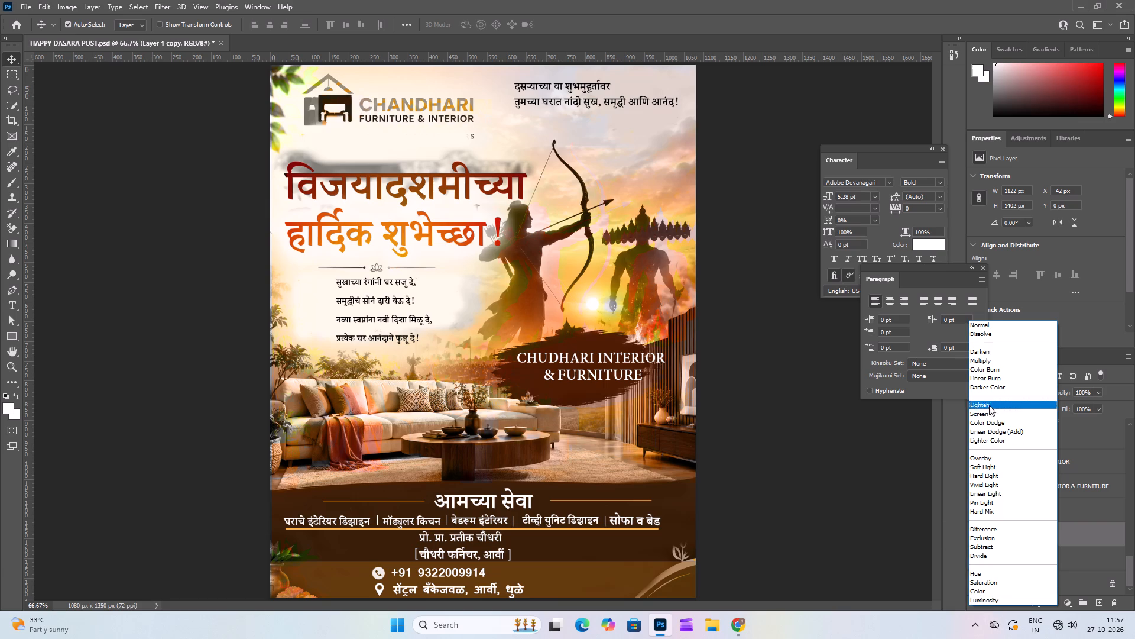
click(989, 318)
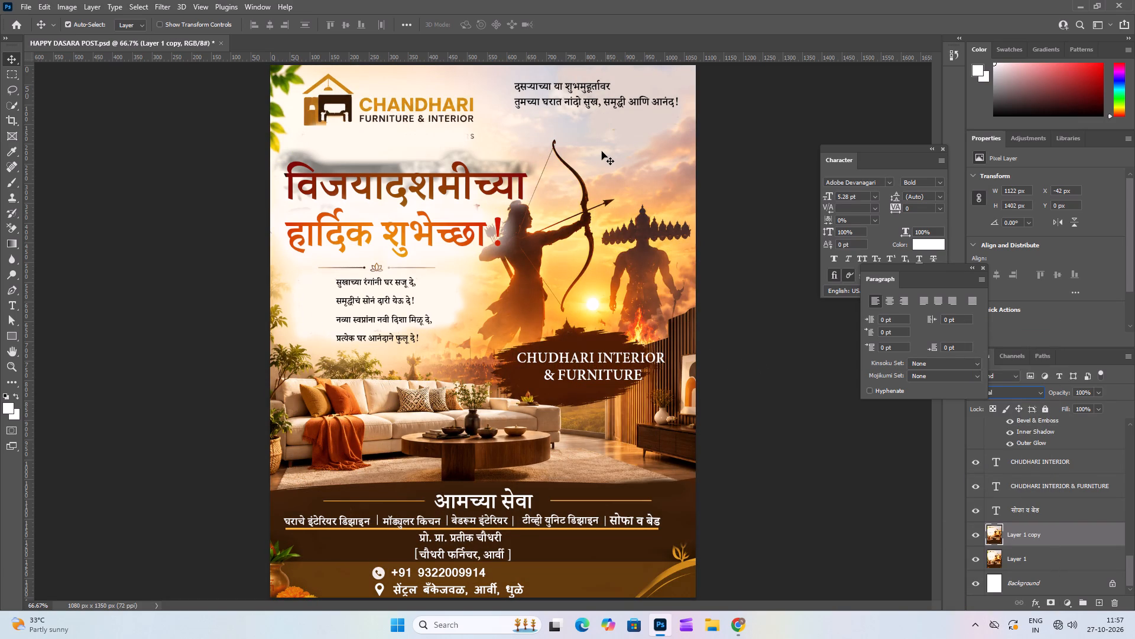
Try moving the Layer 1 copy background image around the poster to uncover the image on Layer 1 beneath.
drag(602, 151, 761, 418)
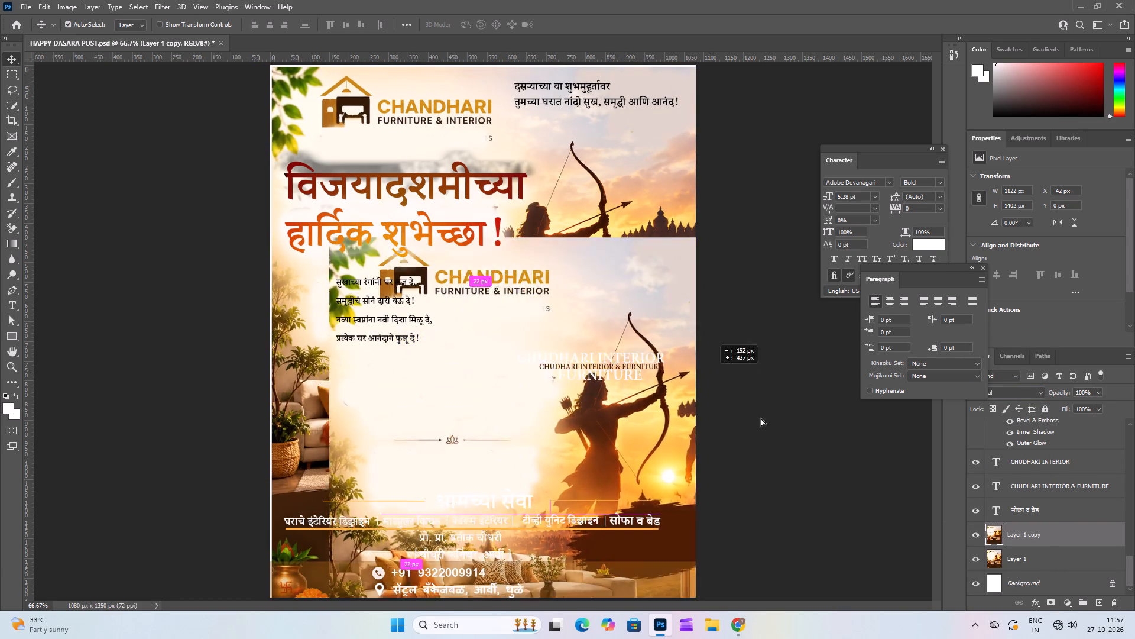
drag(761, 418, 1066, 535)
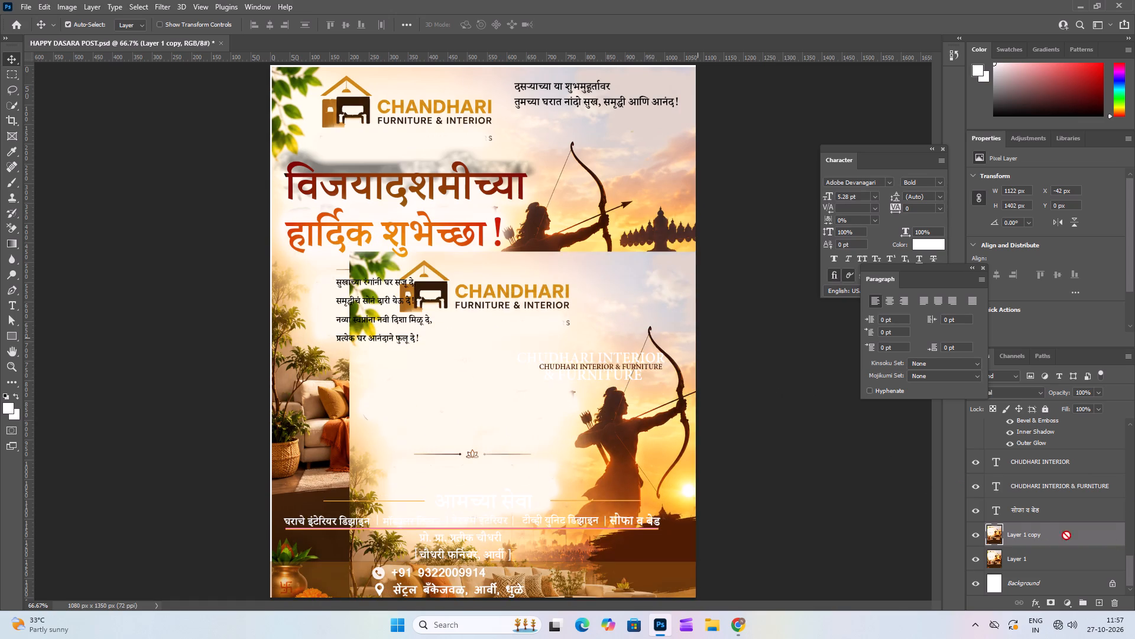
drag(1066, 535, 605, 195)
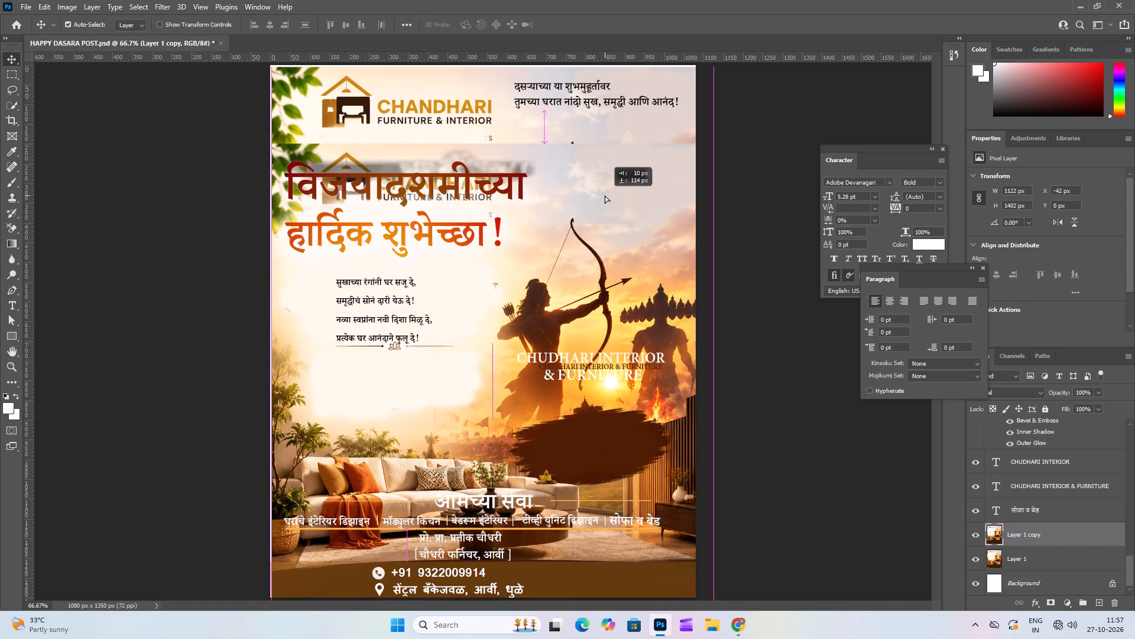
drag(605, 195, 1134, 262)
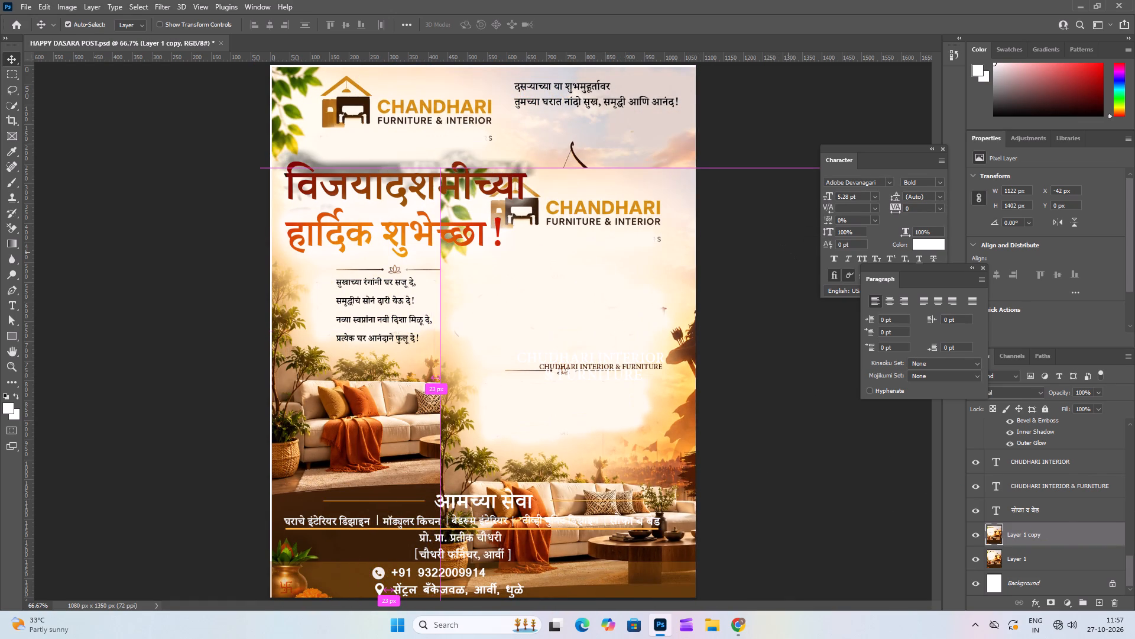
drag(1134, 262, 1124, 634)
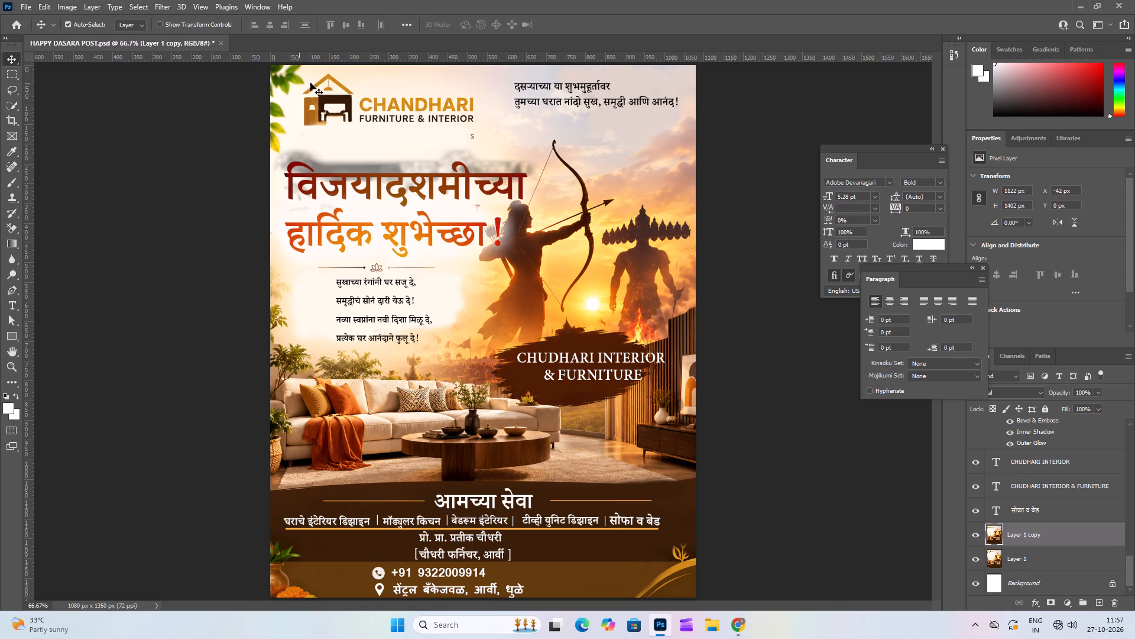
Examine the CHANDHARI logo and the background between it and the heading at close range.
scroll(440, 85, up, 4)
alt+scroll(388, 101, up, 3)
alt+scroll(388, 101, down, 5)
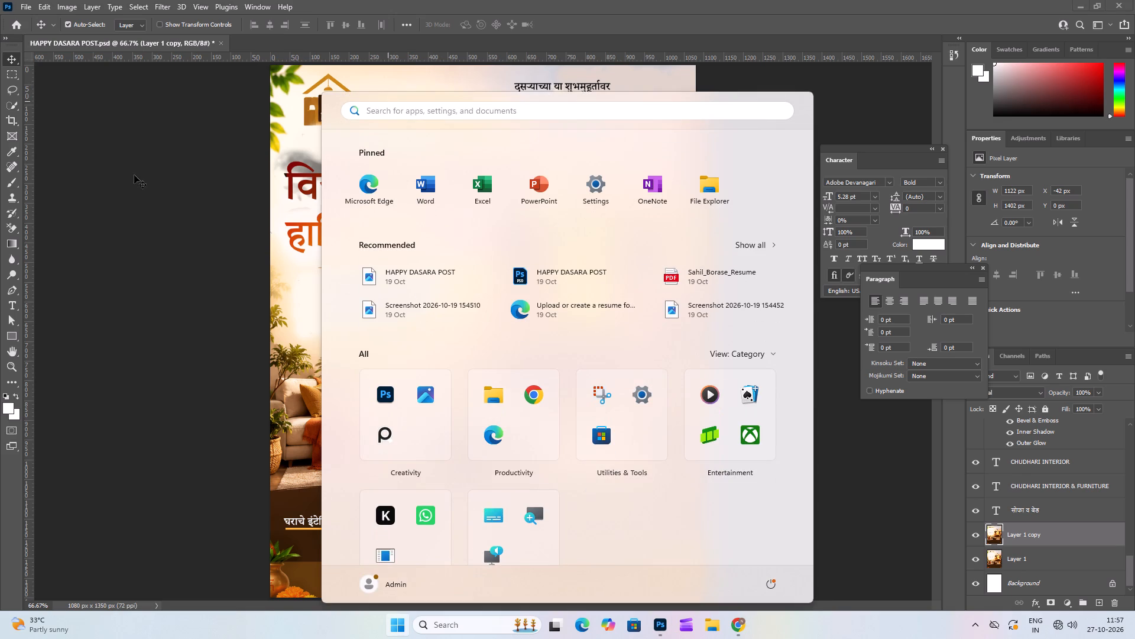
click(167, 211)
alt+scroll(283, 99, up, 13)
alt+middle_drag(309, 118, 414, 186)
alt+middle_drag(495, 164, 411, 233)
scroll(395, 254, up, 1)
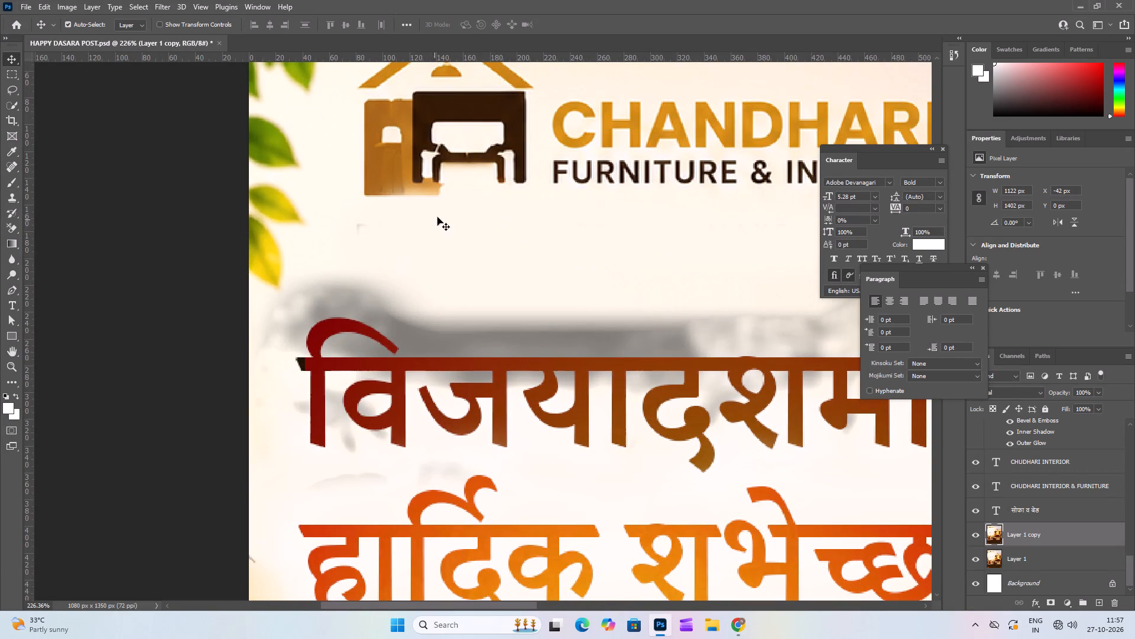
middle_drag(457, 207, 362, 257)
alt+scroll(451, 198, up, 1)
alt+middle_drag(451, 198, 345, 247)
middle_drag(388, 217, 266, 263)
alt+scroll(441, 206, up, 1)
alt+middle_drag(441, 206, 414, 228)
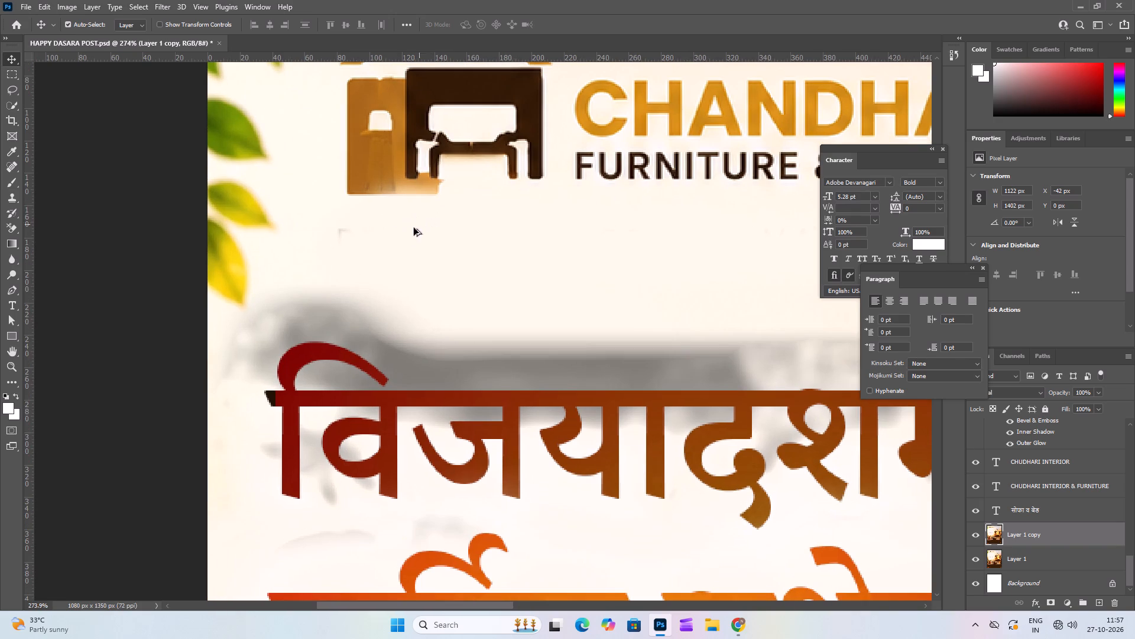
alt+middle_drag(414, 228, 275, 281)
alt+middle_click(275, 279)
scroll(303, 246, down, 5)
scroll(304, 245, up, 9)
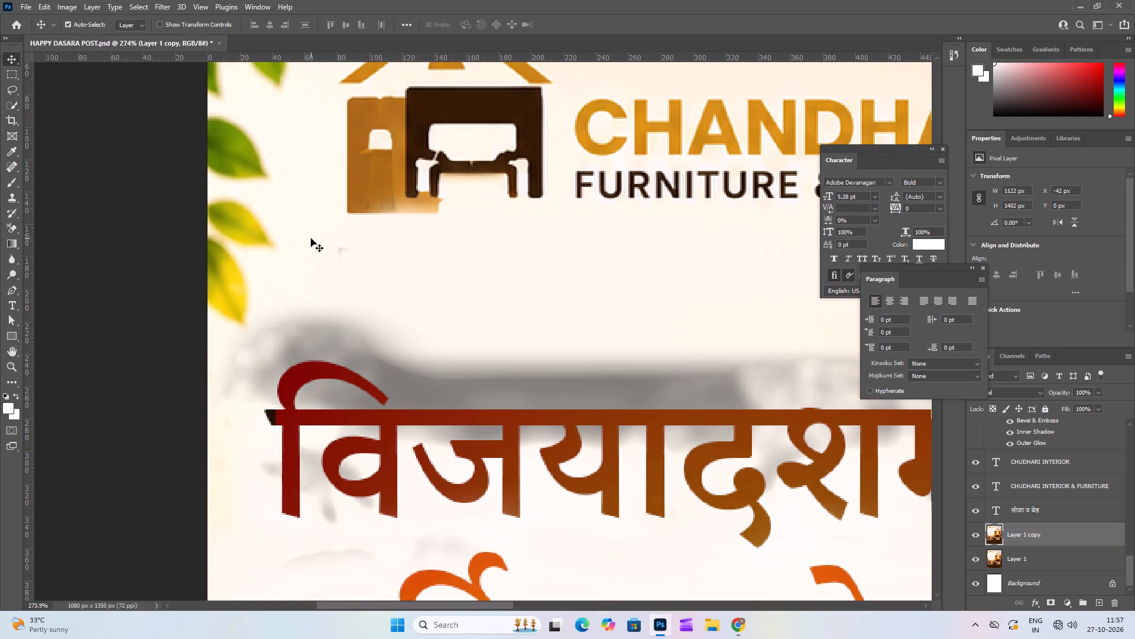
scroll(311, 238, up, 2)
Duplicate the Layer 1 copy background image, with the duplicate placed at about X -42 px and Y 5 px.
alt+click(317, 242)
alt+scroll(319, 247, down, 8)
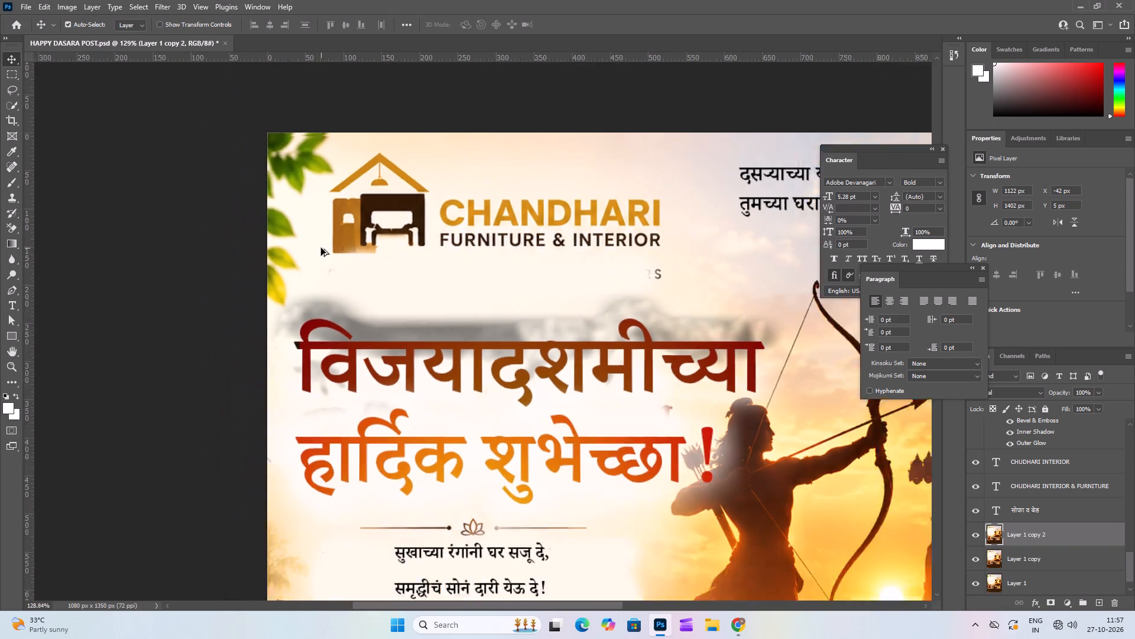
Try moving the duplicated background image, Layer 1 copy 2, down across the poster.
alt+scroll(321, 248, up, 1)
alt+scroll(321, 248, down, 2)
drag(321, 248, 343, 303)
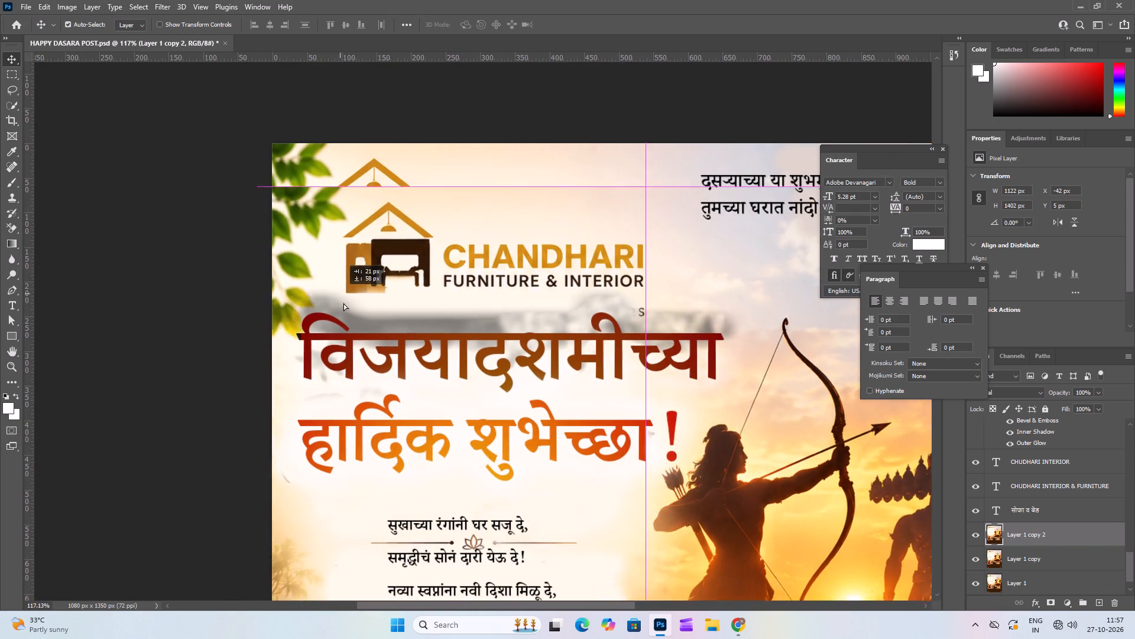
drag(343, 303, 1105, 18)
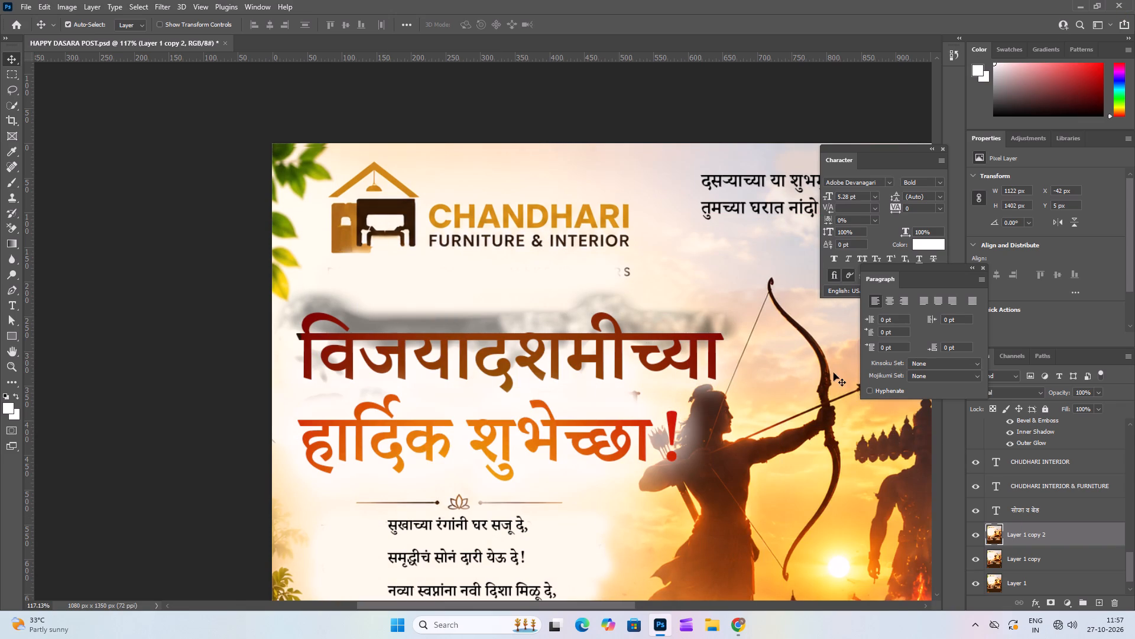
Delete the Layer 1 and Layer 1 copy background images, keeping Layer 1 copy 2.
scroll(988, 456, down, 3)
click(1023, 551)
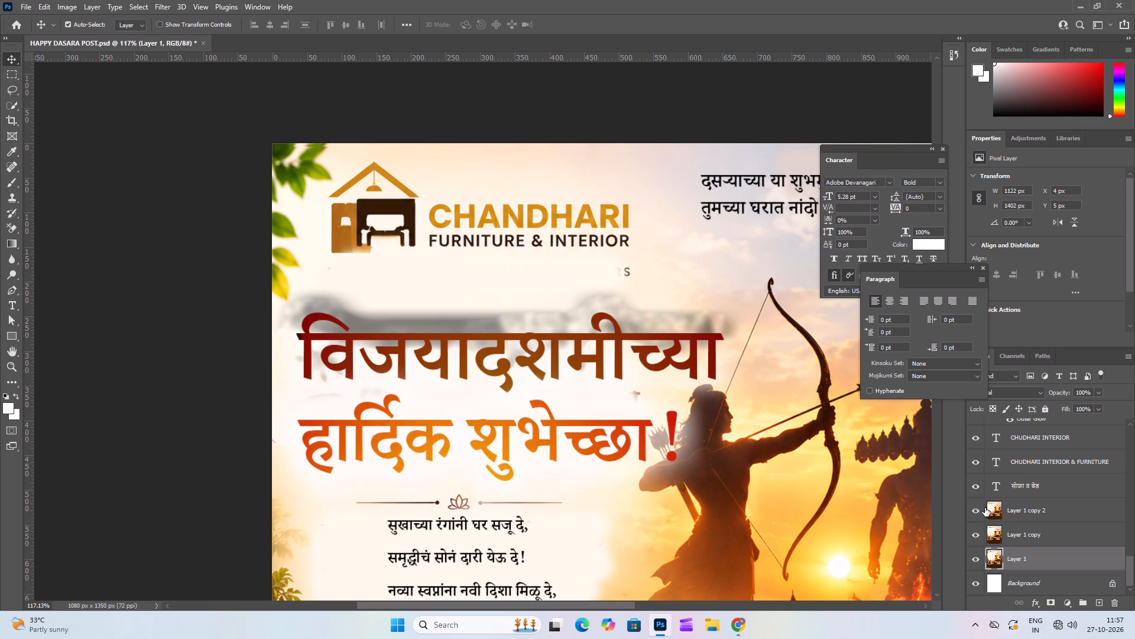
key(Delete)
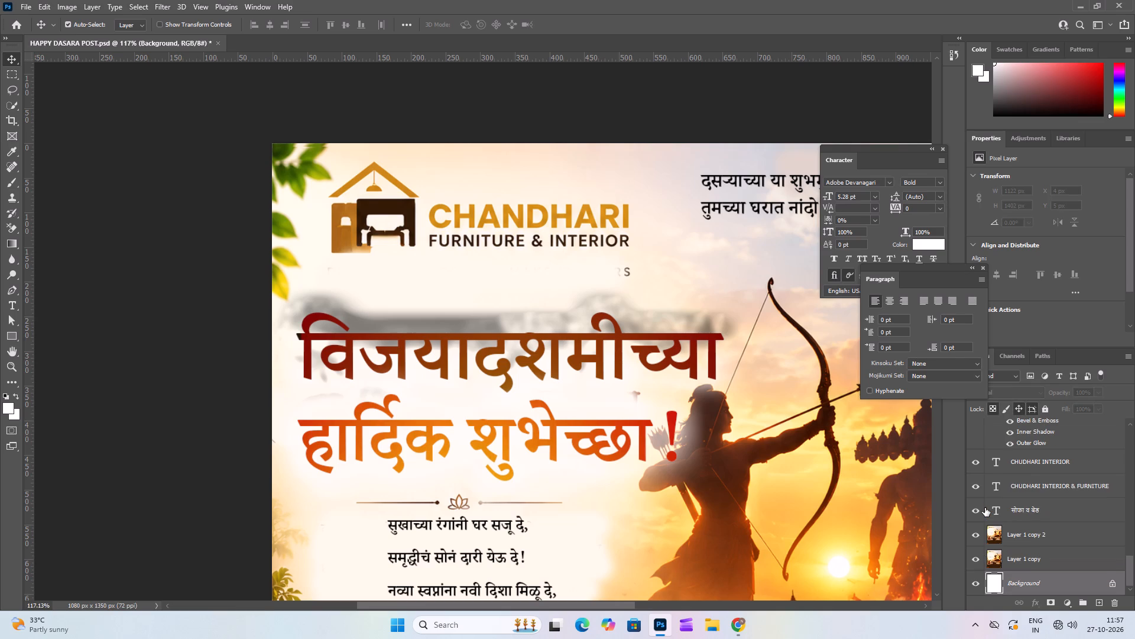
click(1027, 553)
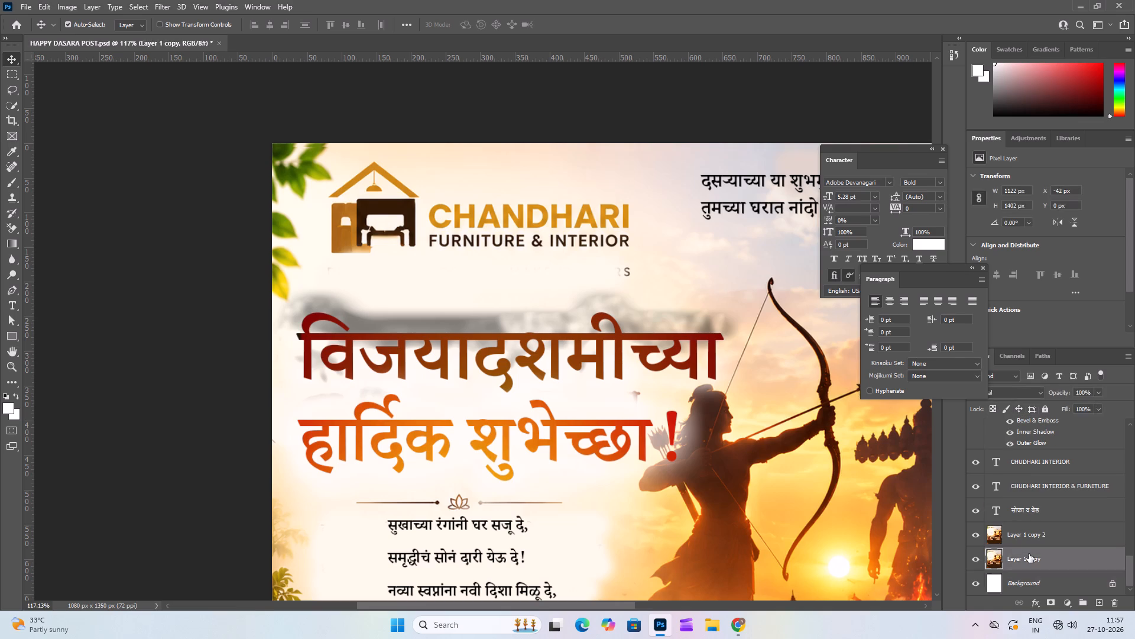
key(Delete)
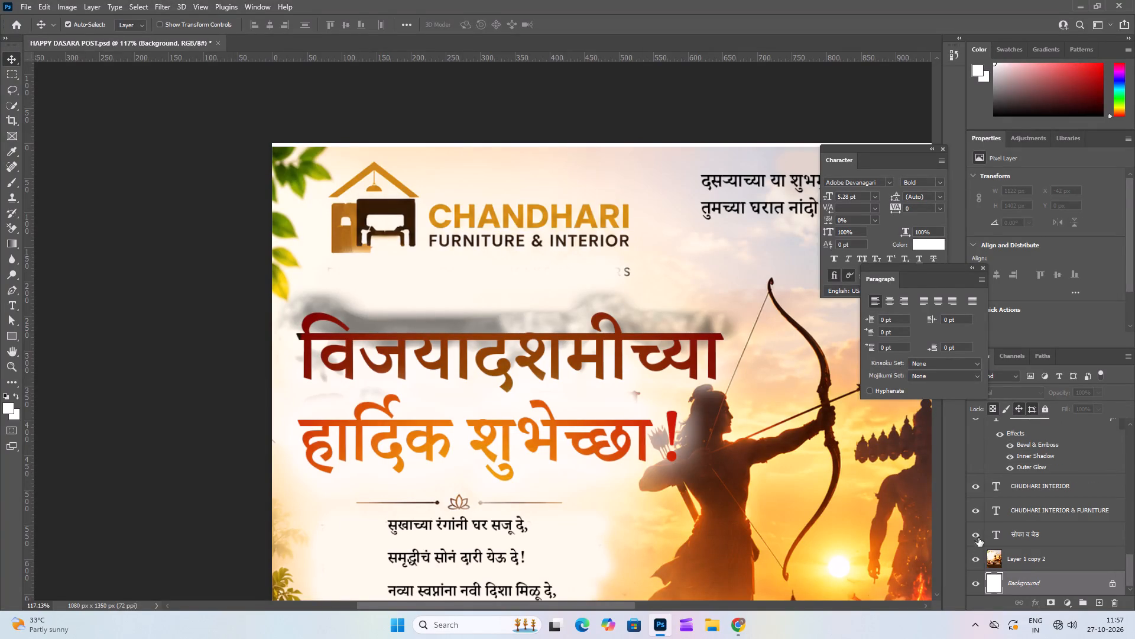
Toggle the visibility of Layer 1 copy 2 to compare the poster with and without it.
click(975, 556)
click(975, 556)
double_click(975, 556)
Draw a rectangular marquee selection about 303 px wide and 45 px high over the plain background above the CHANDHARI text.
scroll(532, 222, up, 2)
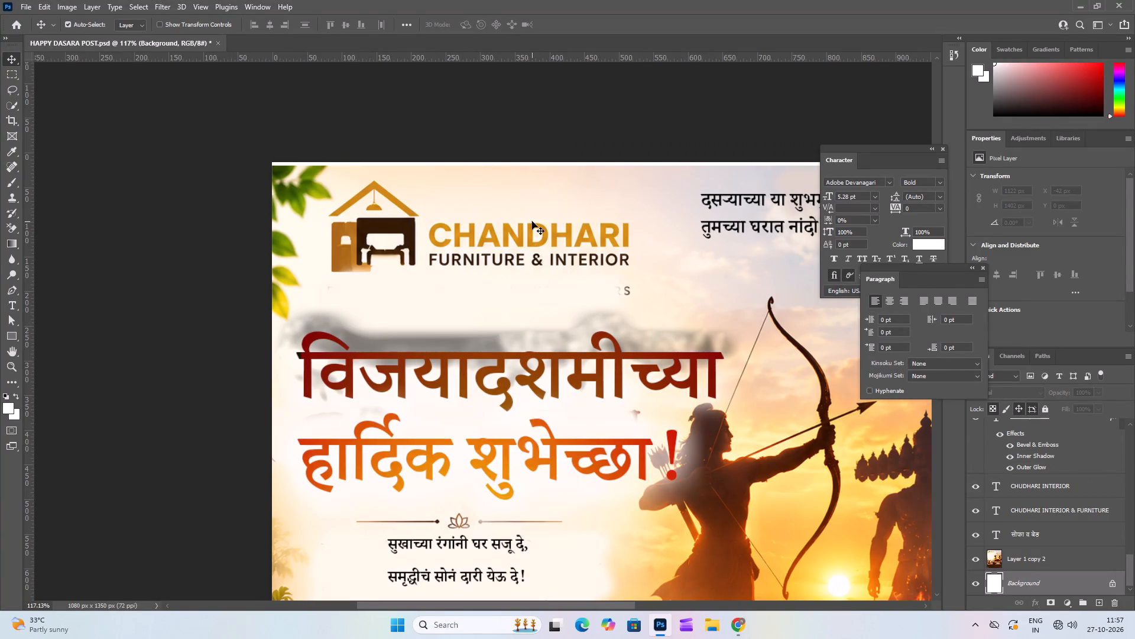
alt+scroll(532, 221, up, 4)
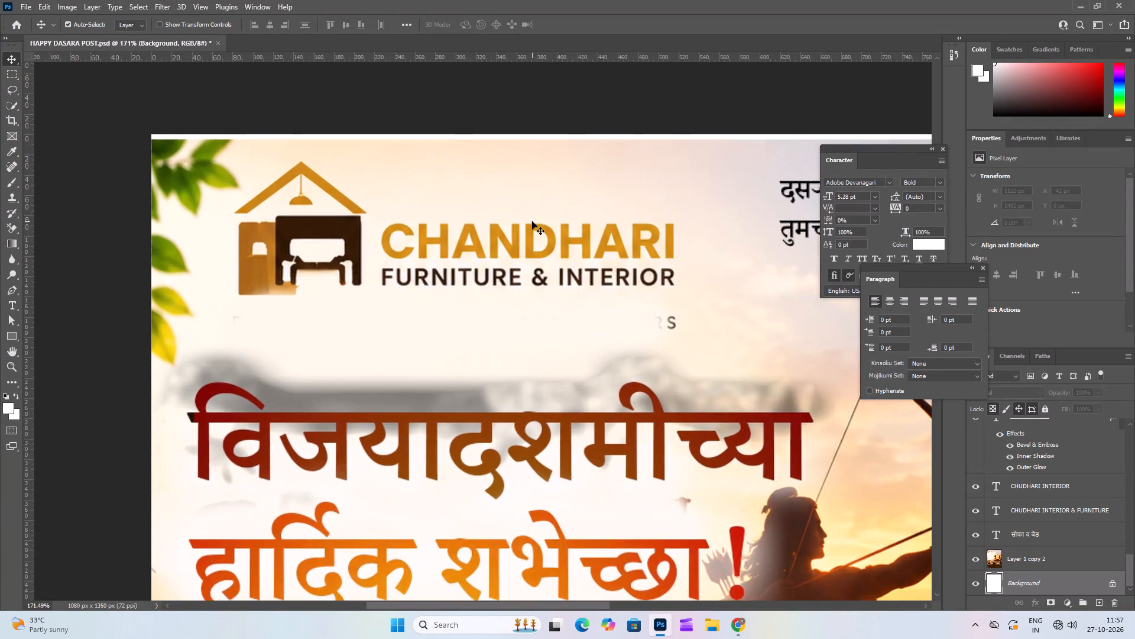
alt+scroll(532, 221, up, 3)
click(11, 69)
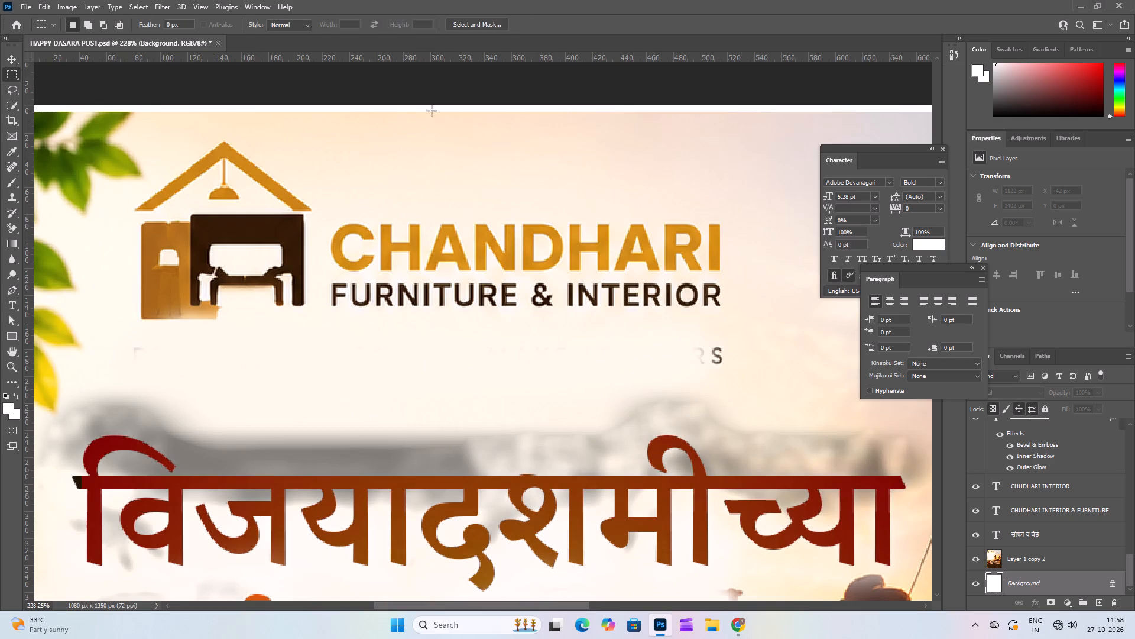
drag(324, 153, 595, 201)
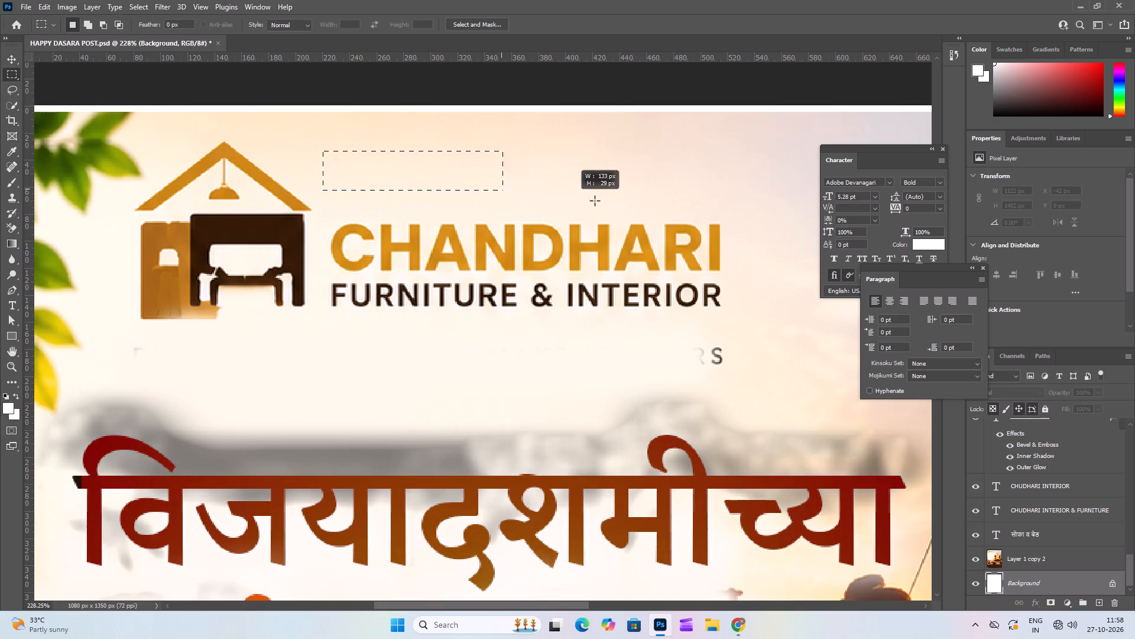
drag(595, 201, 718, 215)
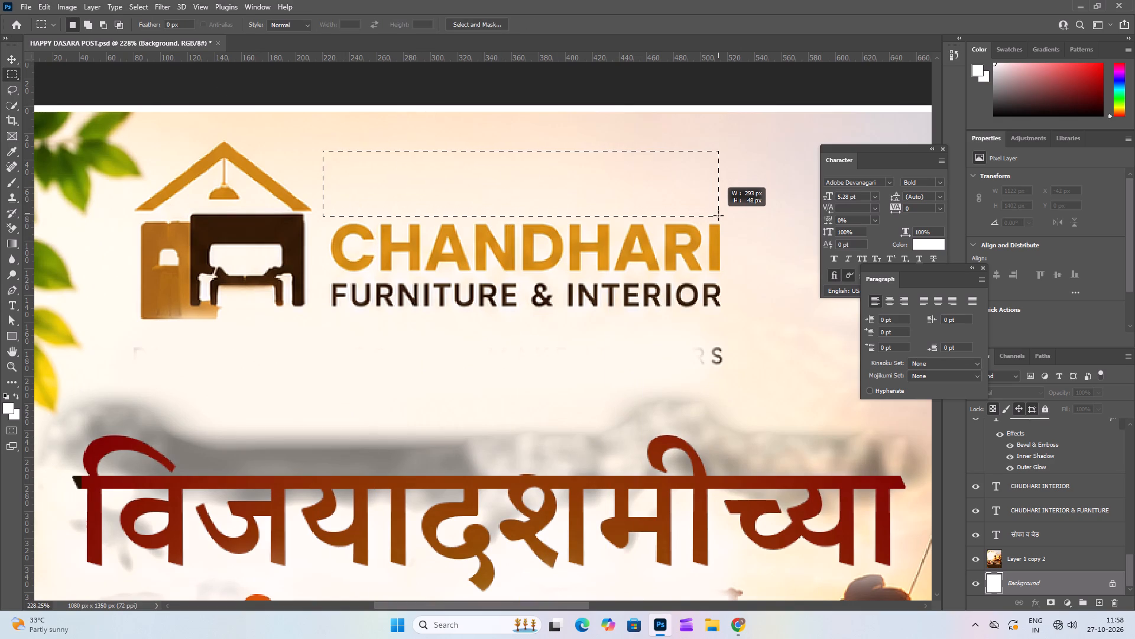
drag(718, 215, 731, 210)
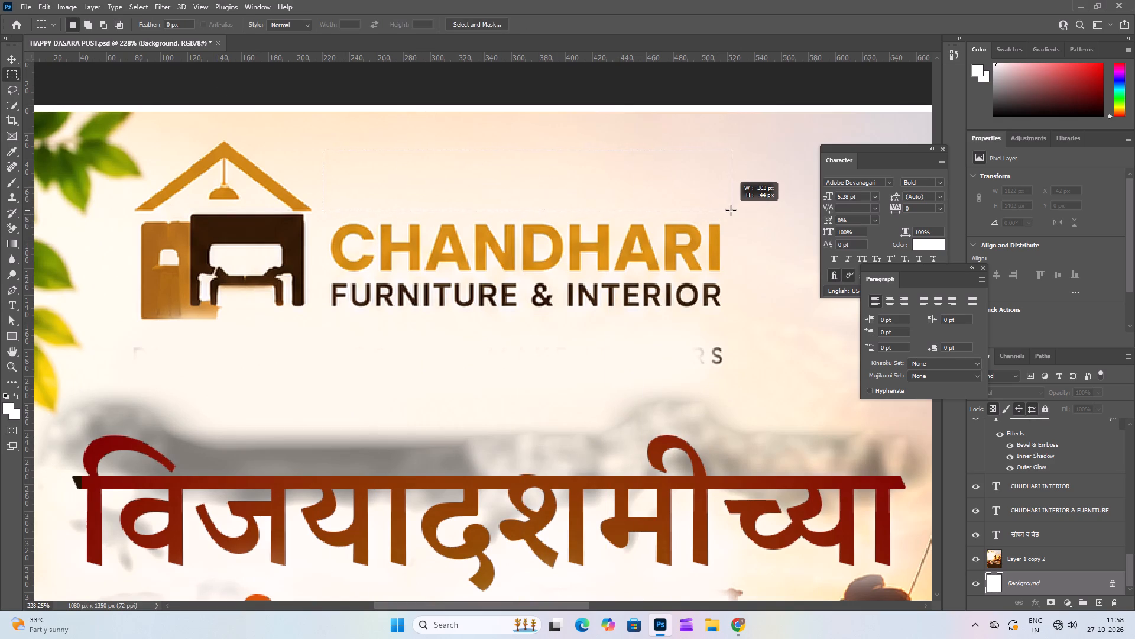
drag(731, 210, 732, 212)
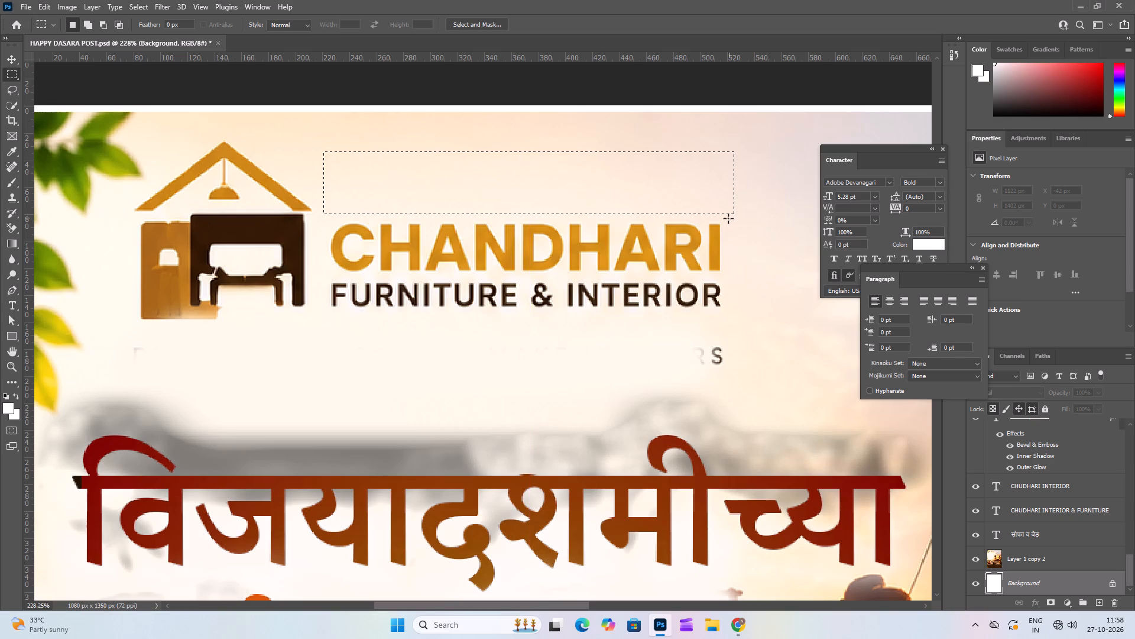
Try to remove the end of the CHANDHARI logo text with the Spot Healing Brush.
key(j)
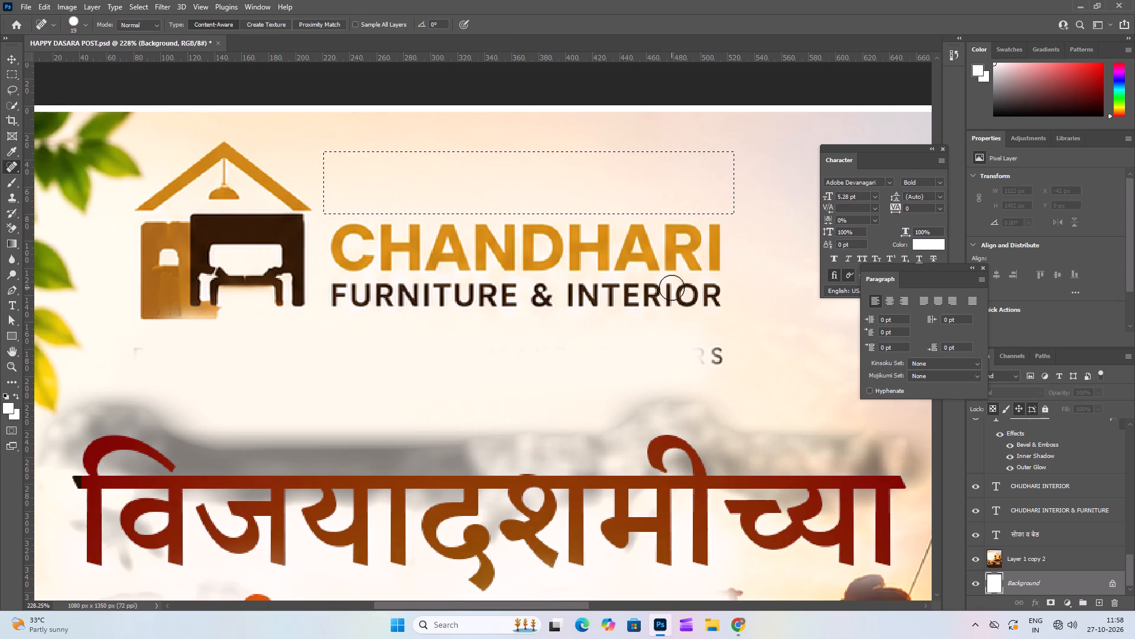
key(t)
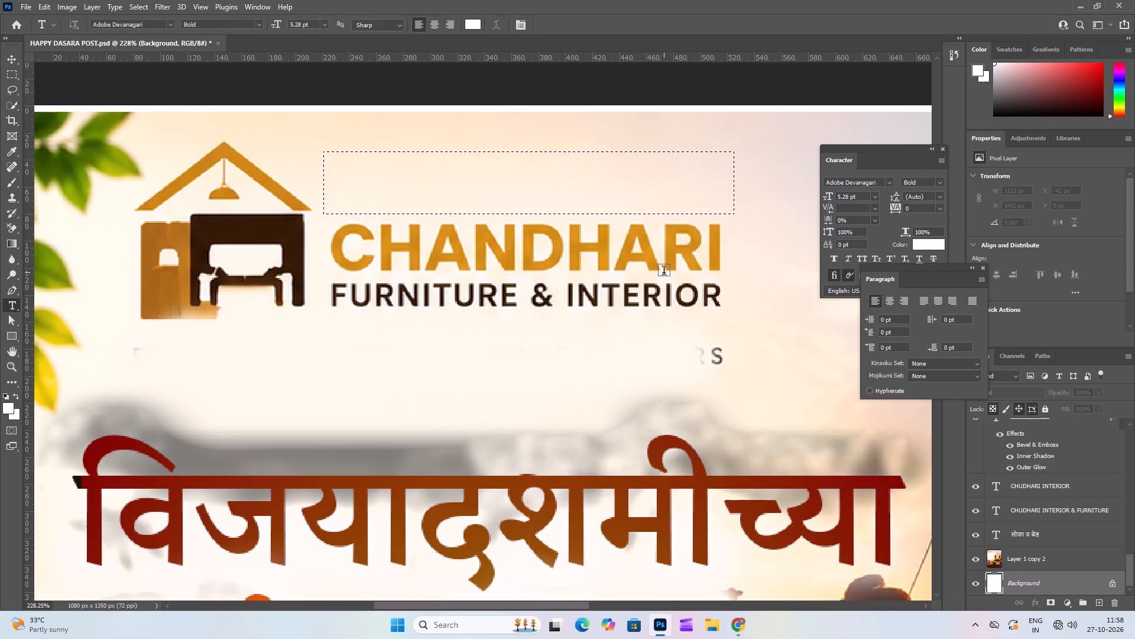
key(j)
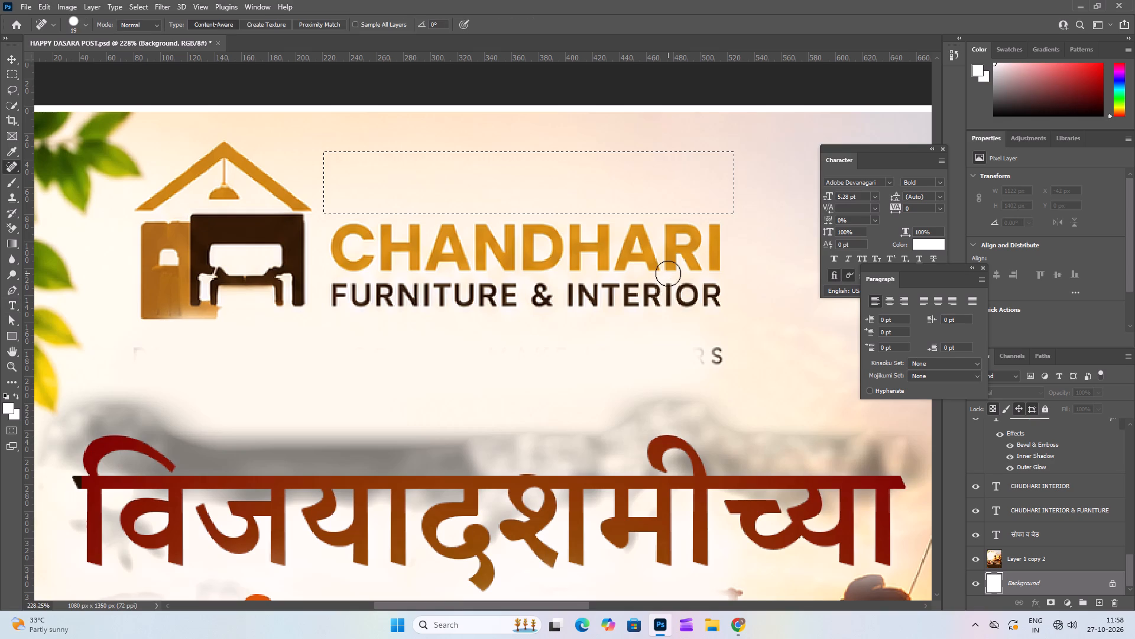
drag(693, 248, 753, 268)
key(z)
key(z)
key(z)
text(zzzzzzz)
Reset the foreground and background colours to the default black and white.
text(ddd)
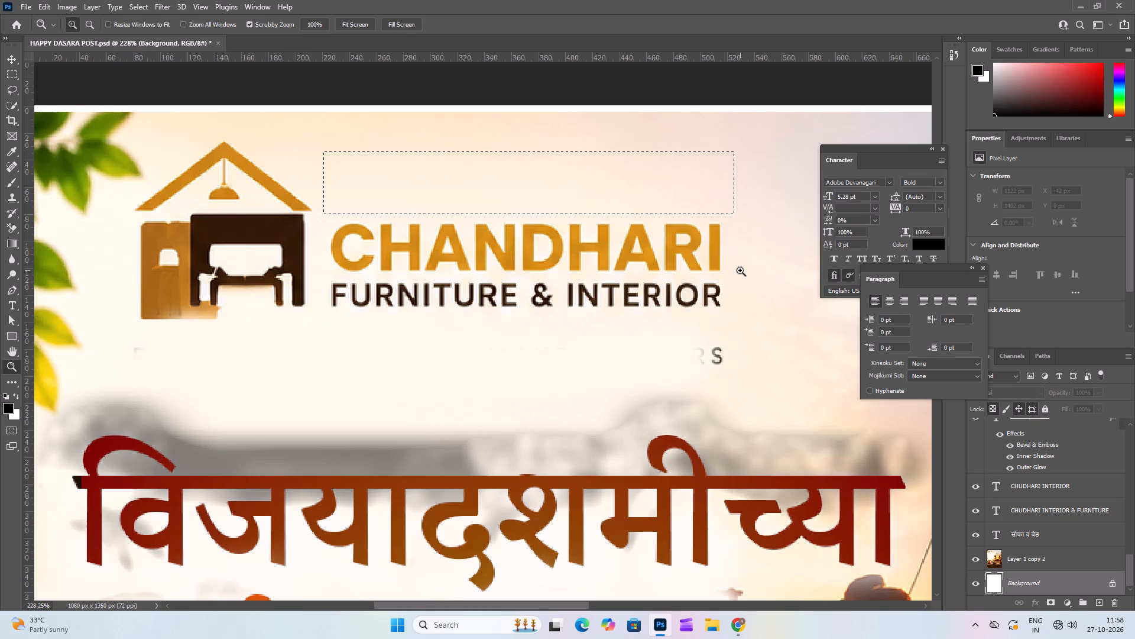
Move the marquee selection down so it frames the CHANDHARI logo text.
scroll(740, 270, up, 1)
key(v)
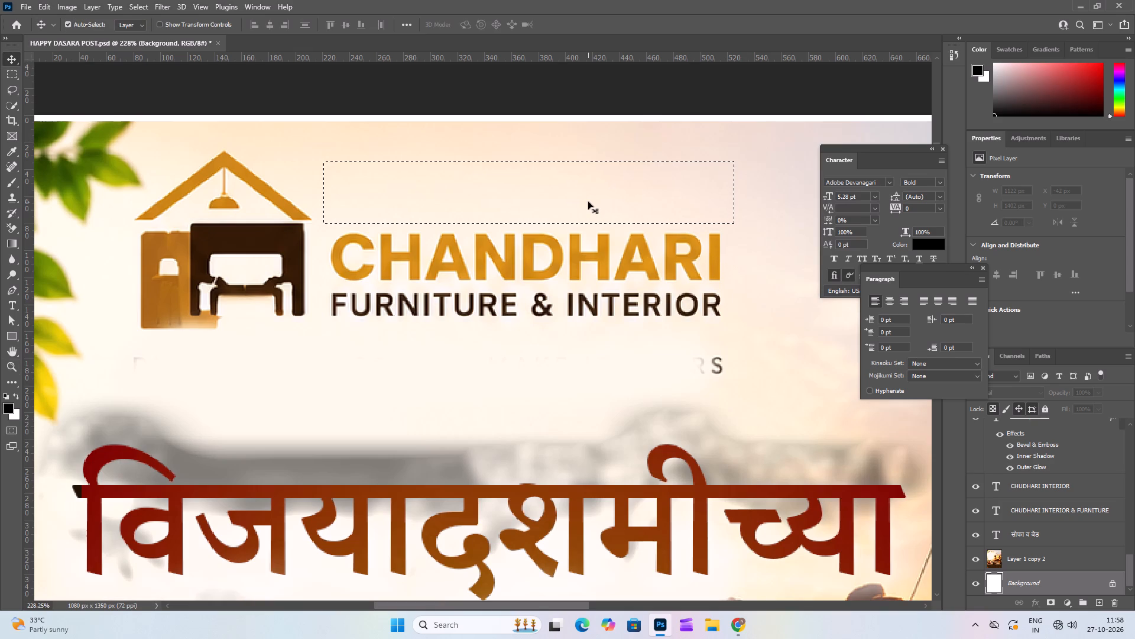
key(d)
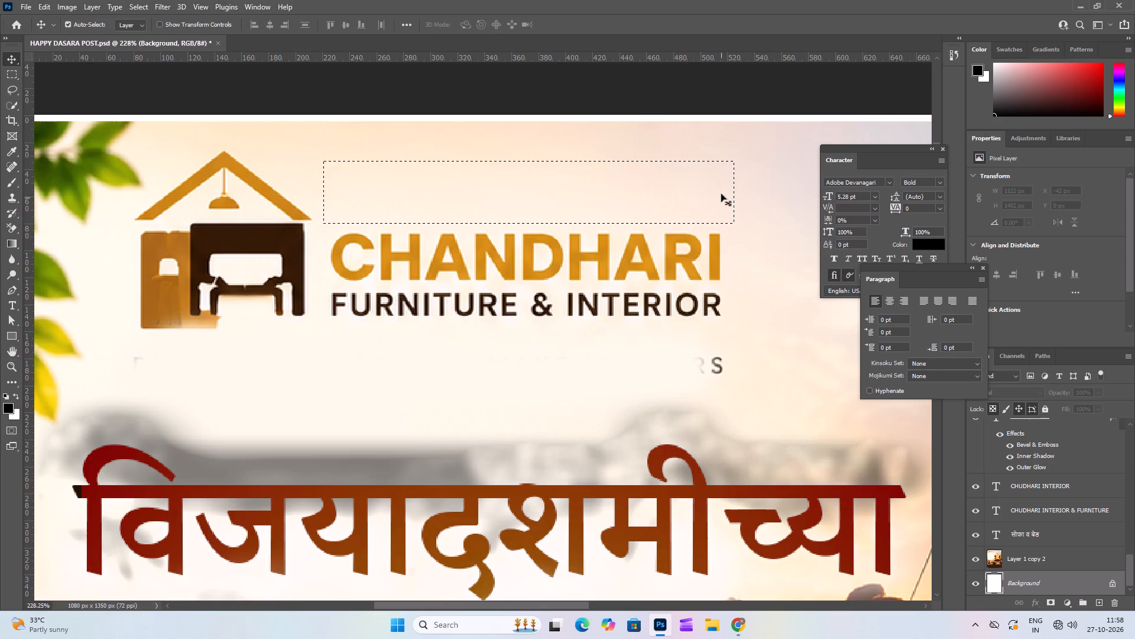
drag(734, 181, 735, 240)
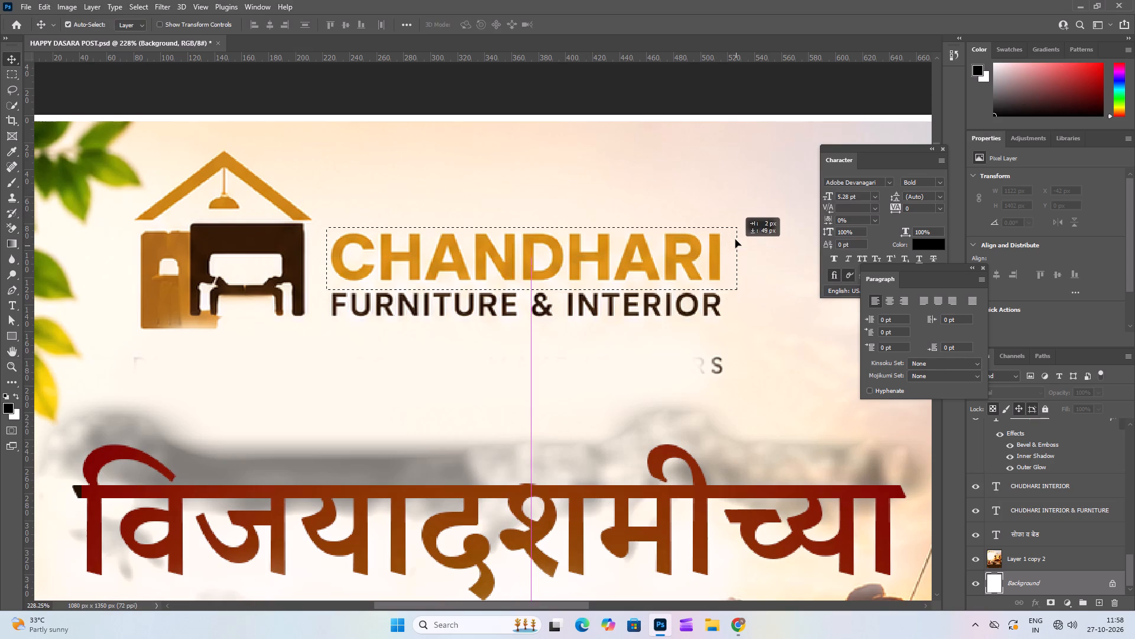
drag(735, 240, 725, 247)
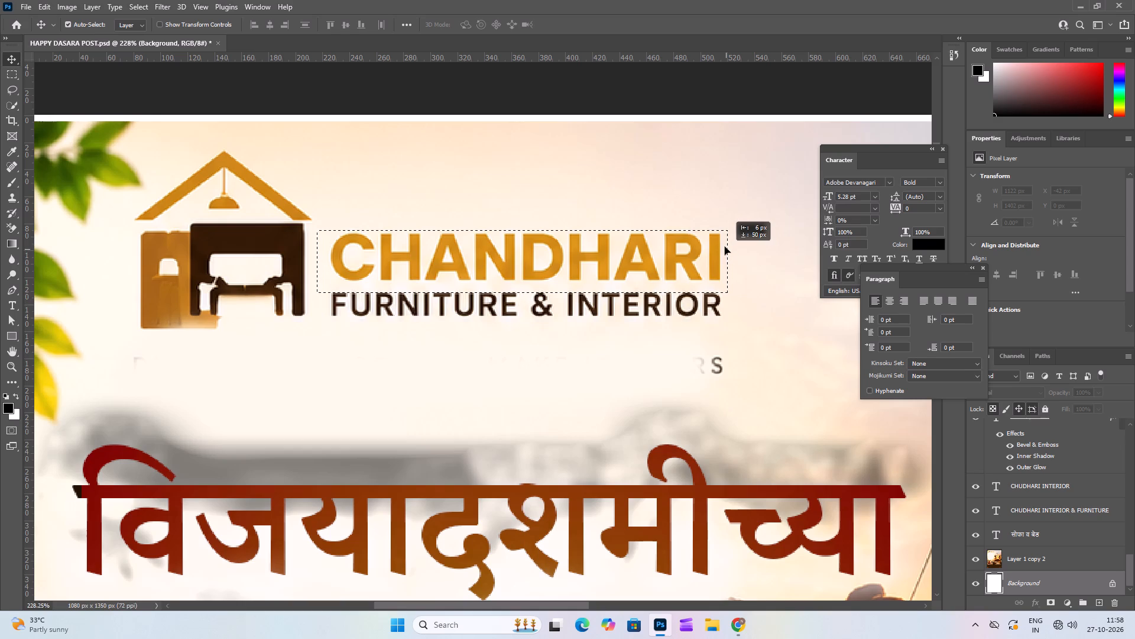
drag(725, 247, 732, 244)
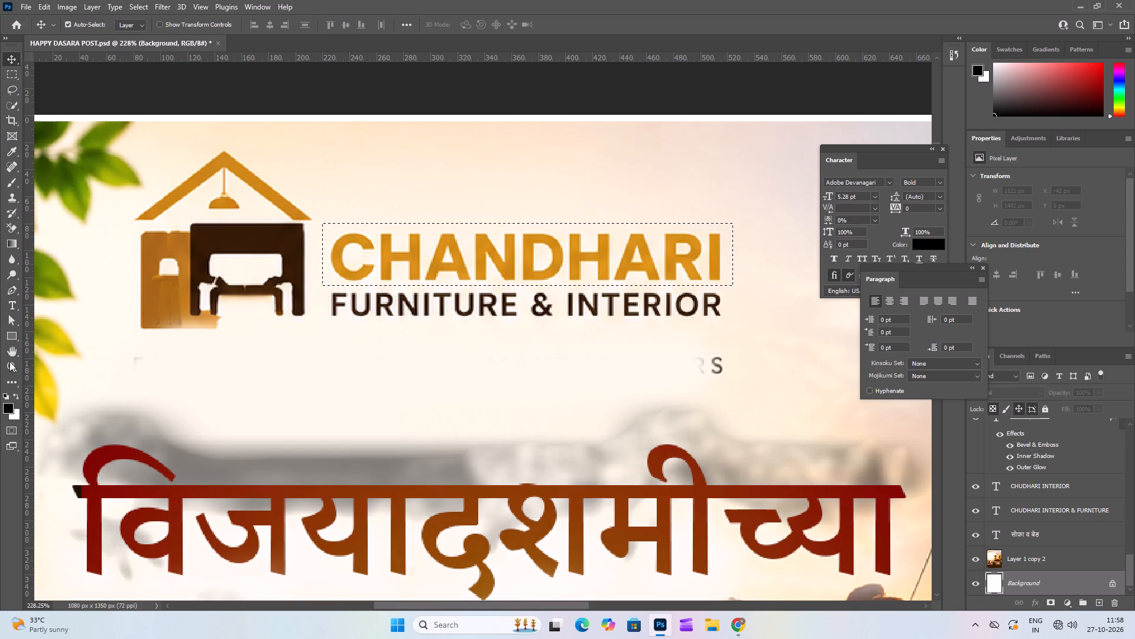
Expand the toolbox to two columns.
click(7, 35)
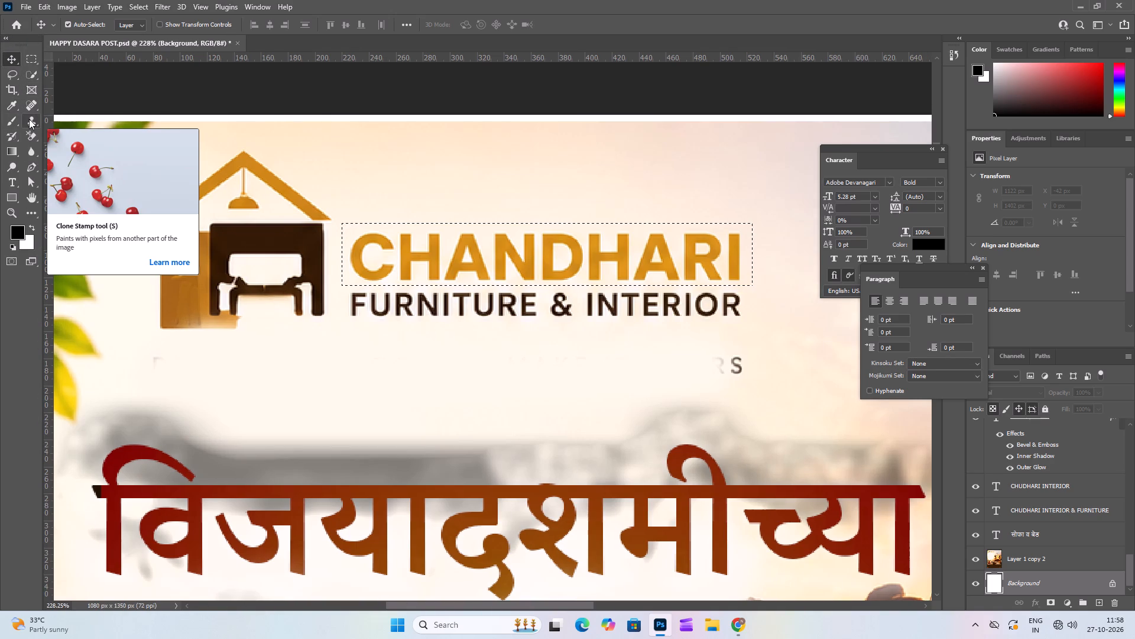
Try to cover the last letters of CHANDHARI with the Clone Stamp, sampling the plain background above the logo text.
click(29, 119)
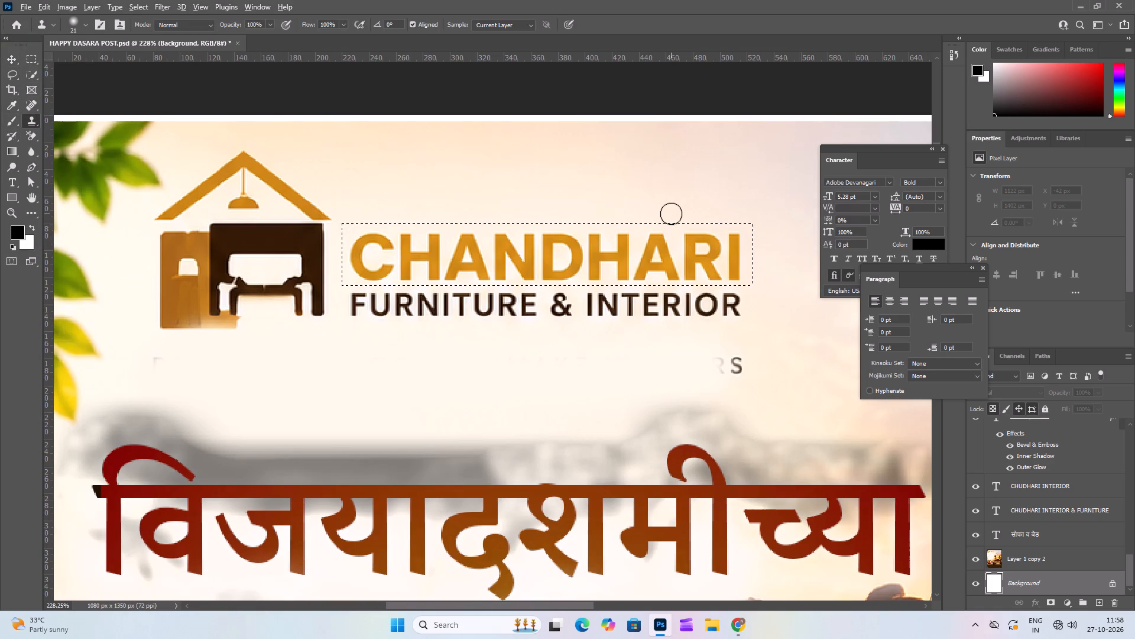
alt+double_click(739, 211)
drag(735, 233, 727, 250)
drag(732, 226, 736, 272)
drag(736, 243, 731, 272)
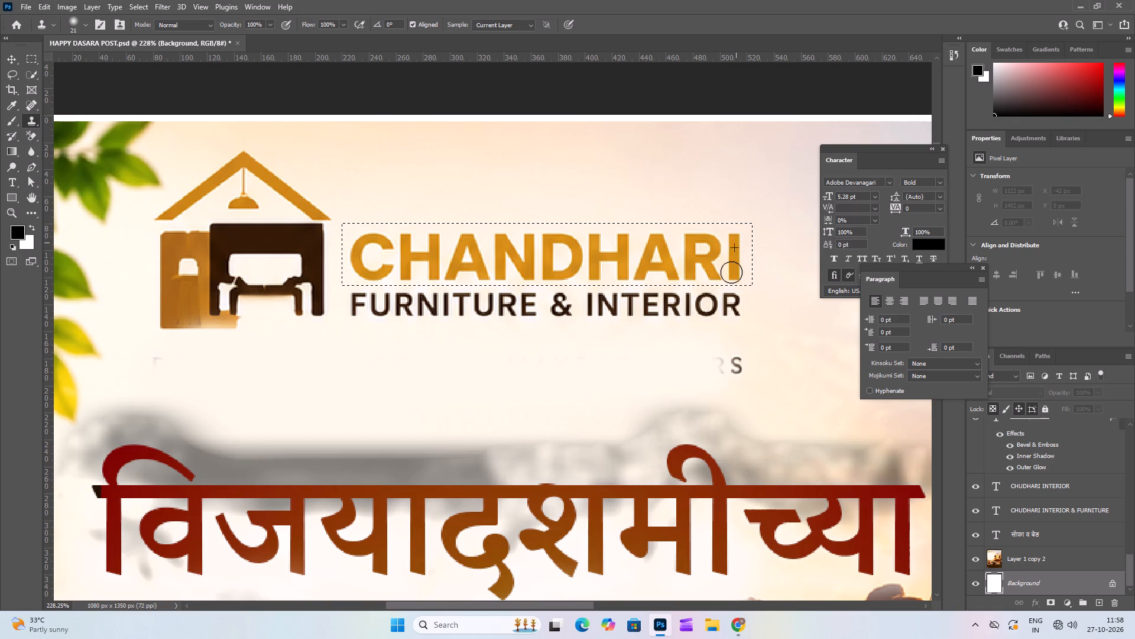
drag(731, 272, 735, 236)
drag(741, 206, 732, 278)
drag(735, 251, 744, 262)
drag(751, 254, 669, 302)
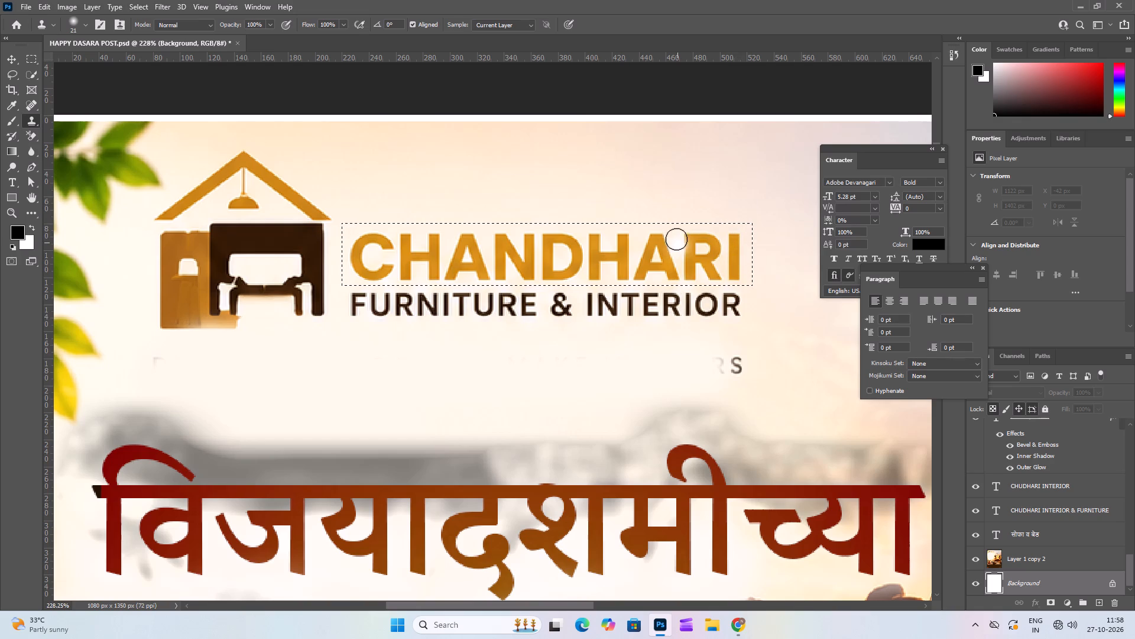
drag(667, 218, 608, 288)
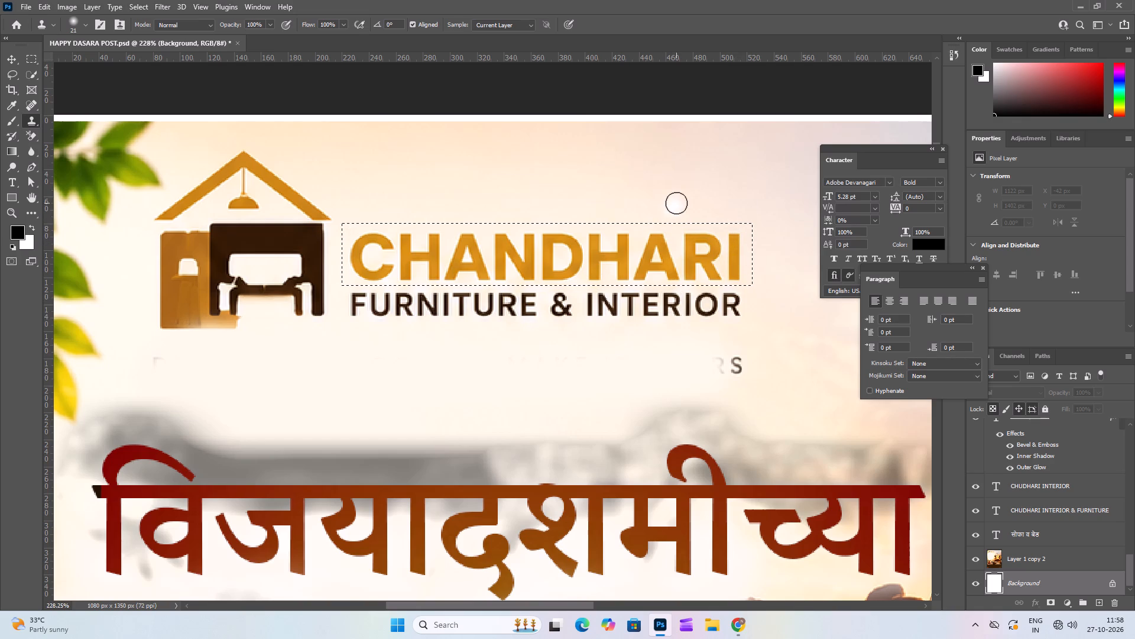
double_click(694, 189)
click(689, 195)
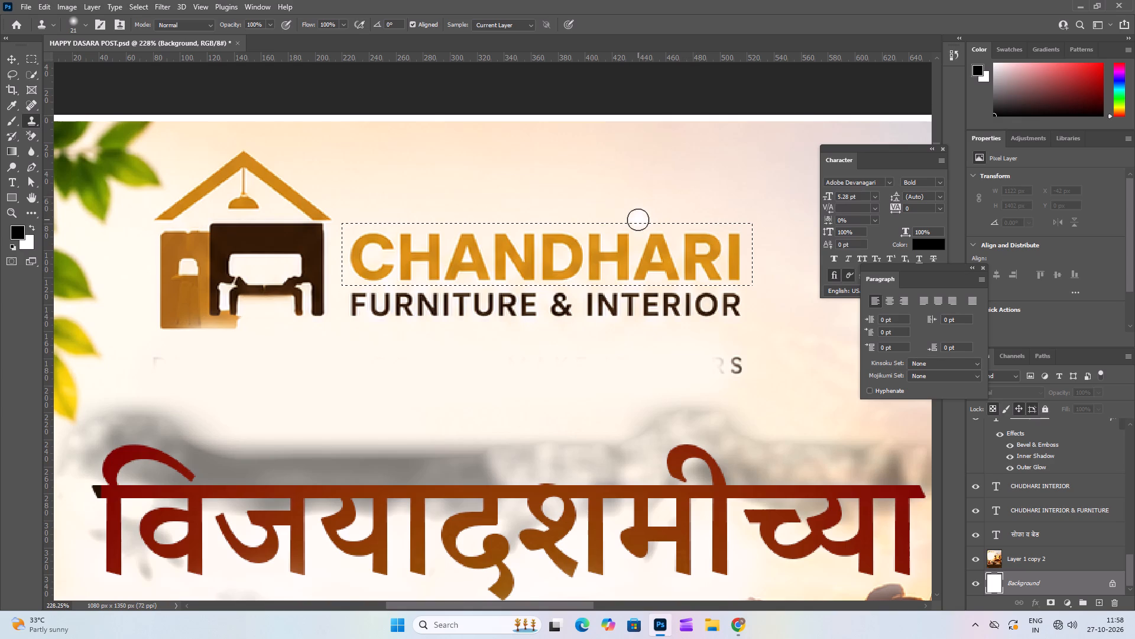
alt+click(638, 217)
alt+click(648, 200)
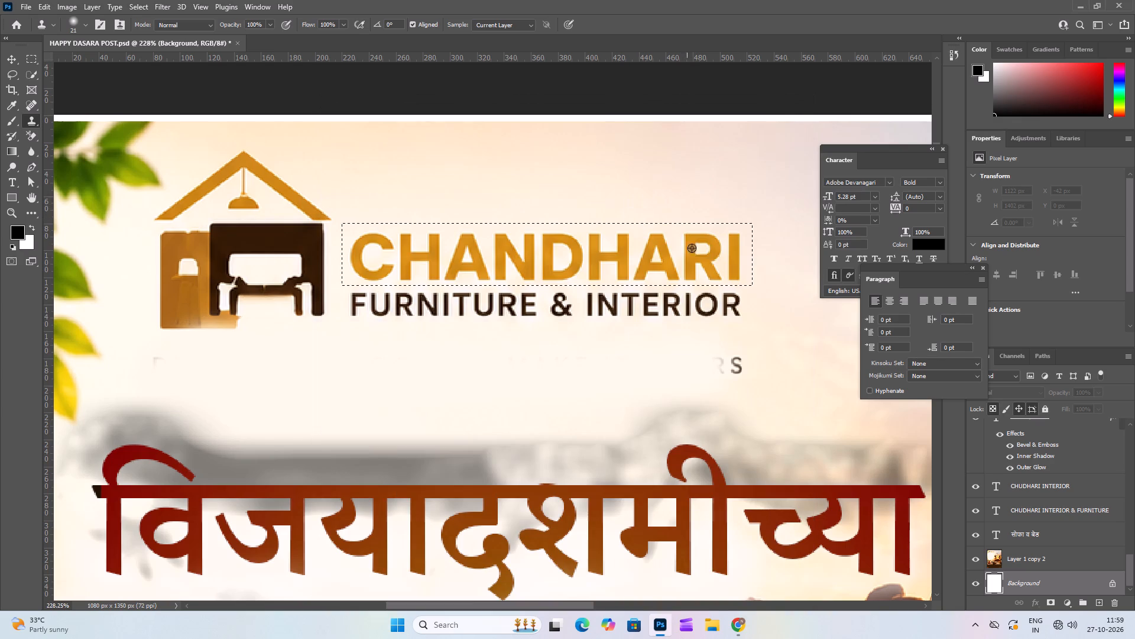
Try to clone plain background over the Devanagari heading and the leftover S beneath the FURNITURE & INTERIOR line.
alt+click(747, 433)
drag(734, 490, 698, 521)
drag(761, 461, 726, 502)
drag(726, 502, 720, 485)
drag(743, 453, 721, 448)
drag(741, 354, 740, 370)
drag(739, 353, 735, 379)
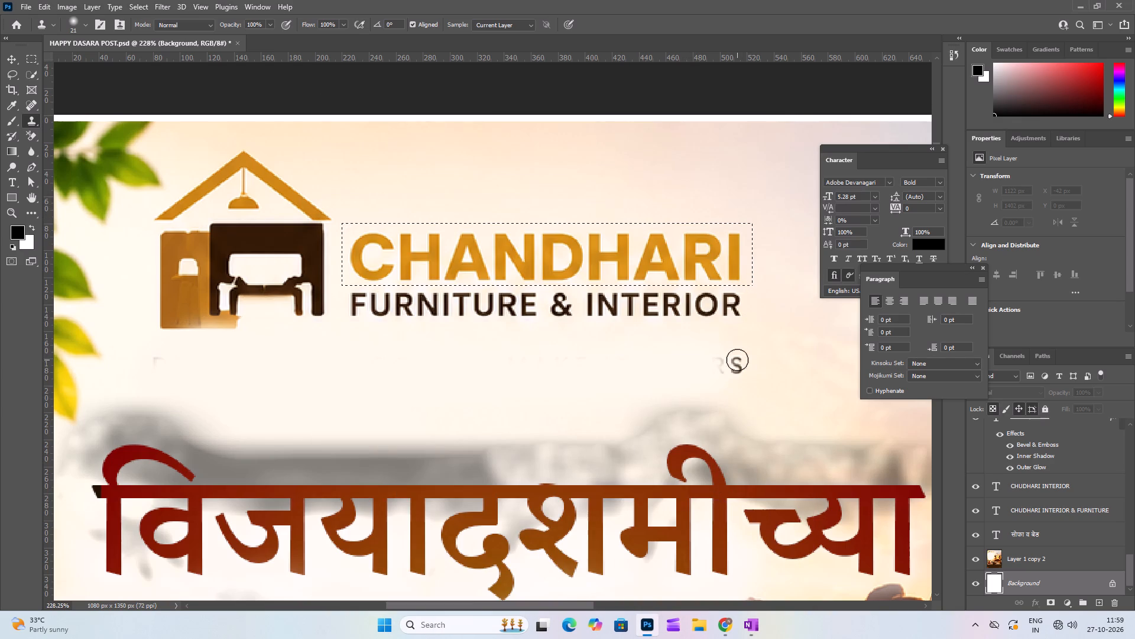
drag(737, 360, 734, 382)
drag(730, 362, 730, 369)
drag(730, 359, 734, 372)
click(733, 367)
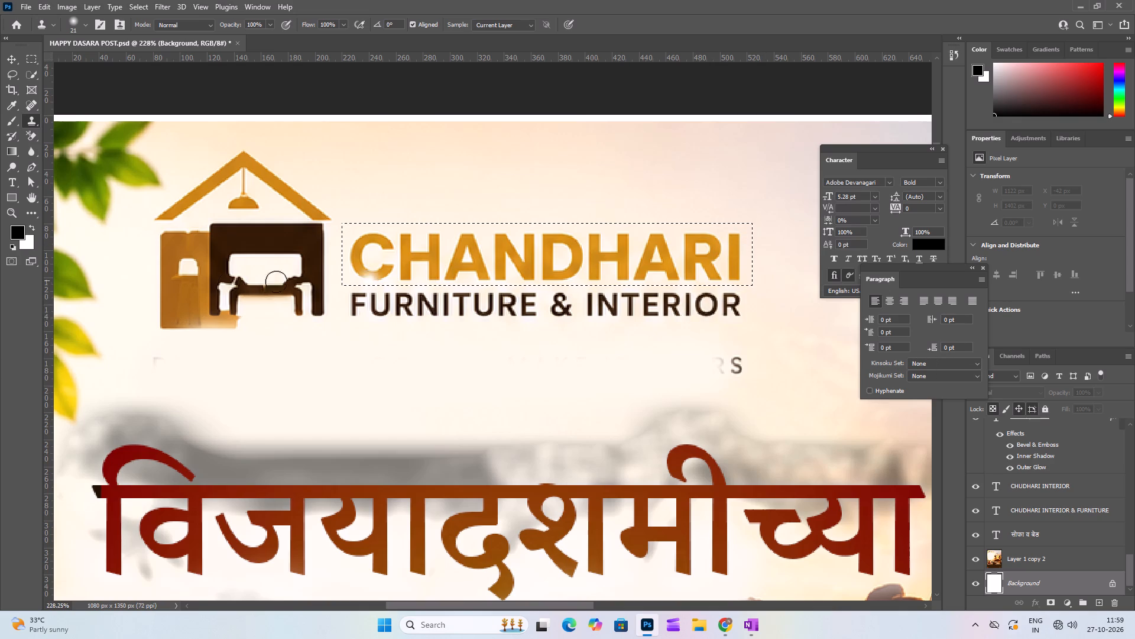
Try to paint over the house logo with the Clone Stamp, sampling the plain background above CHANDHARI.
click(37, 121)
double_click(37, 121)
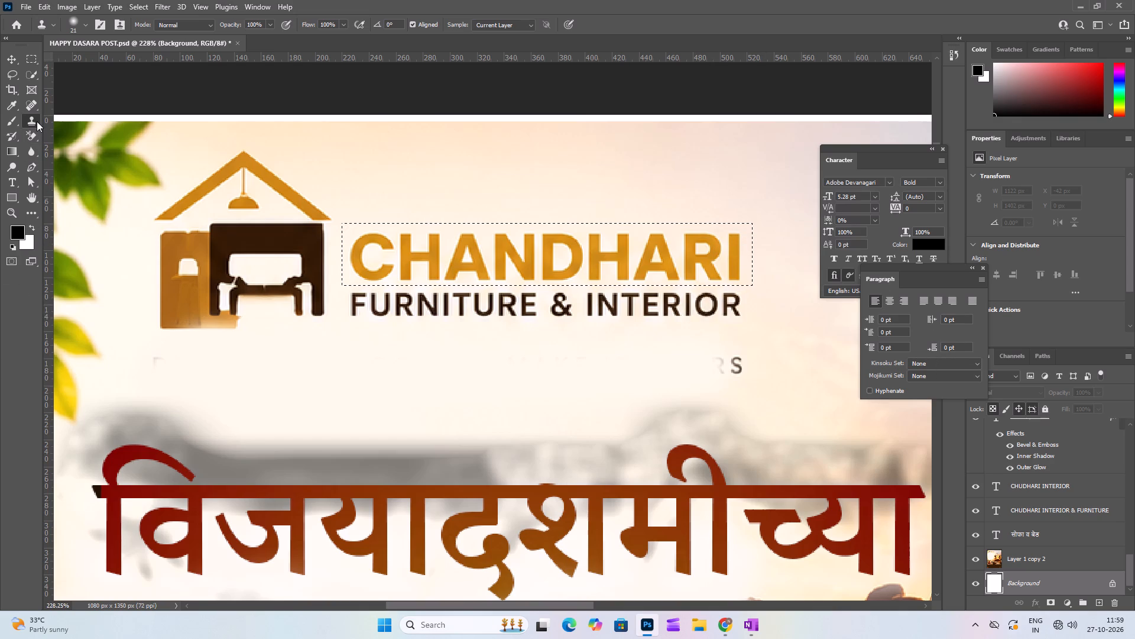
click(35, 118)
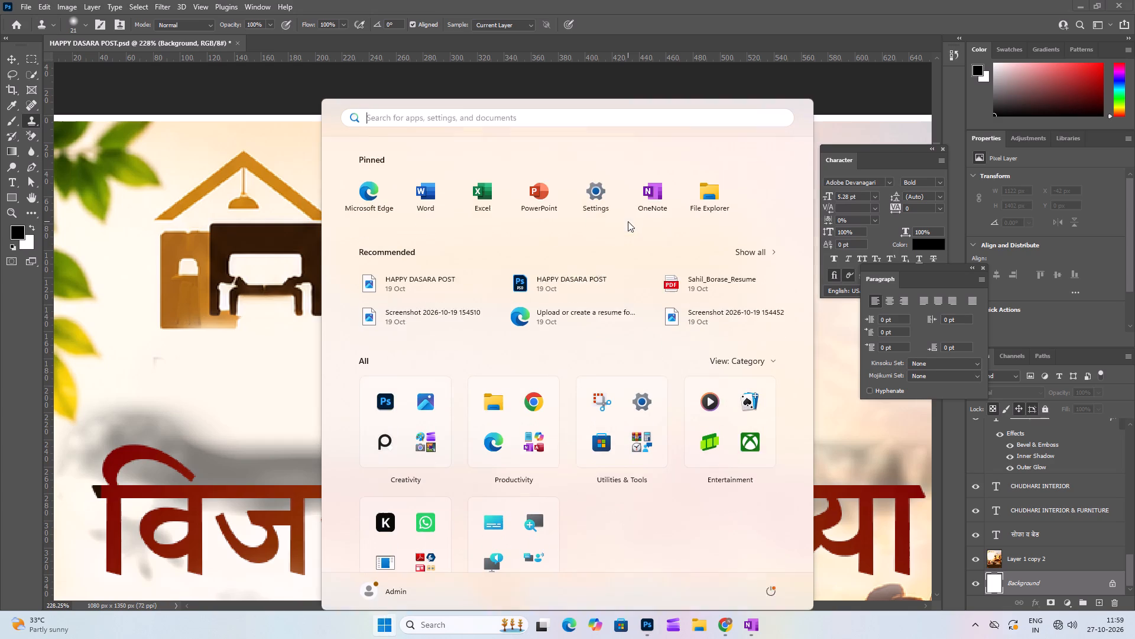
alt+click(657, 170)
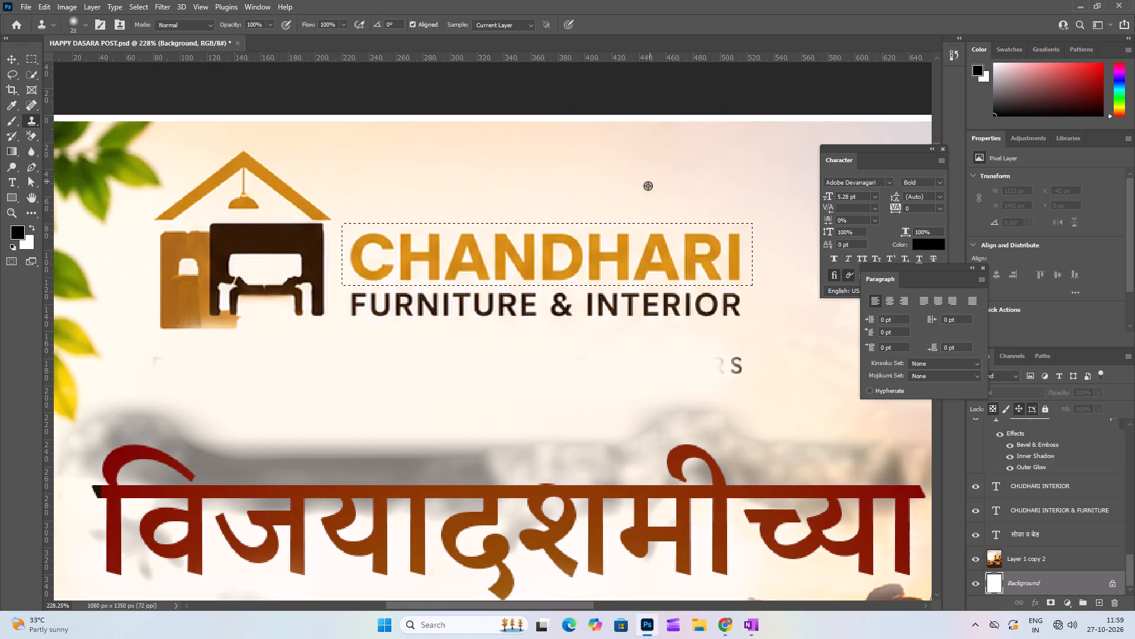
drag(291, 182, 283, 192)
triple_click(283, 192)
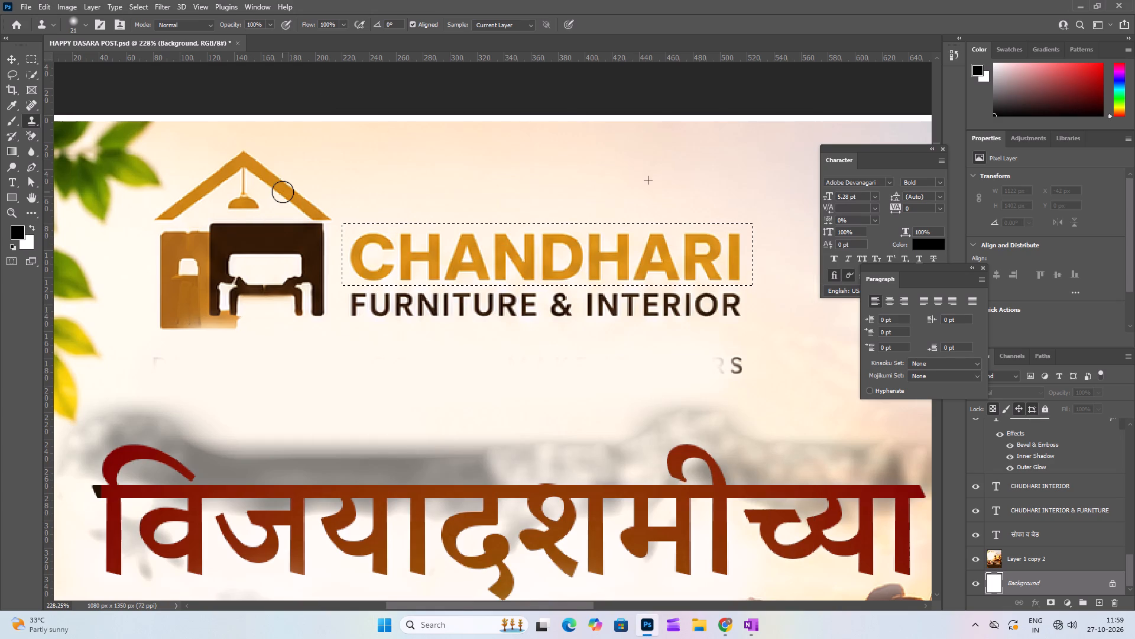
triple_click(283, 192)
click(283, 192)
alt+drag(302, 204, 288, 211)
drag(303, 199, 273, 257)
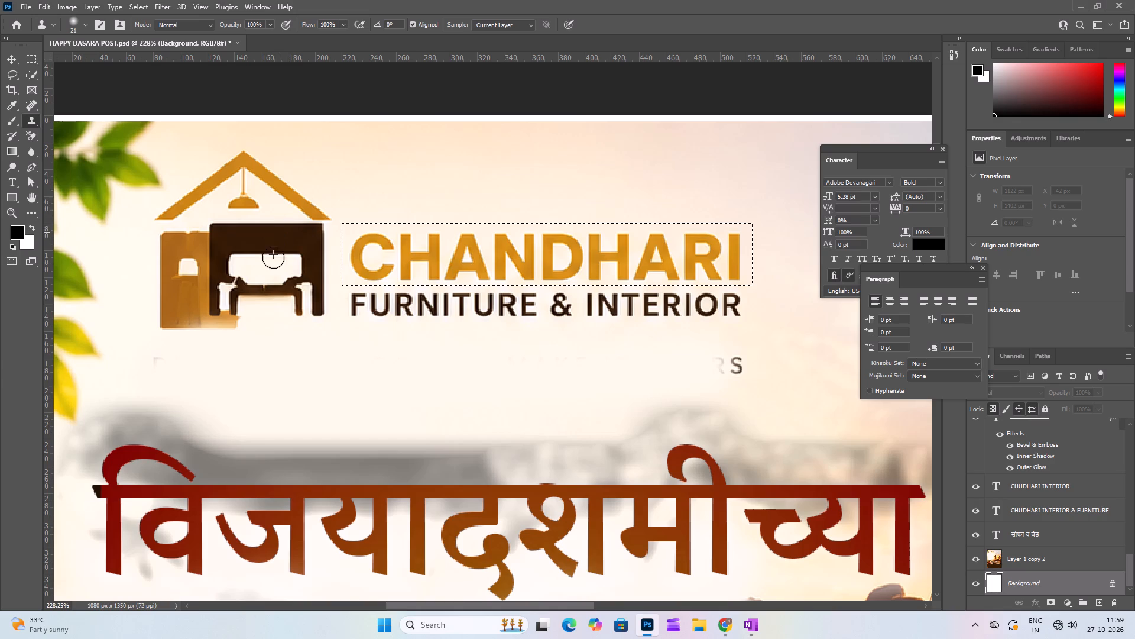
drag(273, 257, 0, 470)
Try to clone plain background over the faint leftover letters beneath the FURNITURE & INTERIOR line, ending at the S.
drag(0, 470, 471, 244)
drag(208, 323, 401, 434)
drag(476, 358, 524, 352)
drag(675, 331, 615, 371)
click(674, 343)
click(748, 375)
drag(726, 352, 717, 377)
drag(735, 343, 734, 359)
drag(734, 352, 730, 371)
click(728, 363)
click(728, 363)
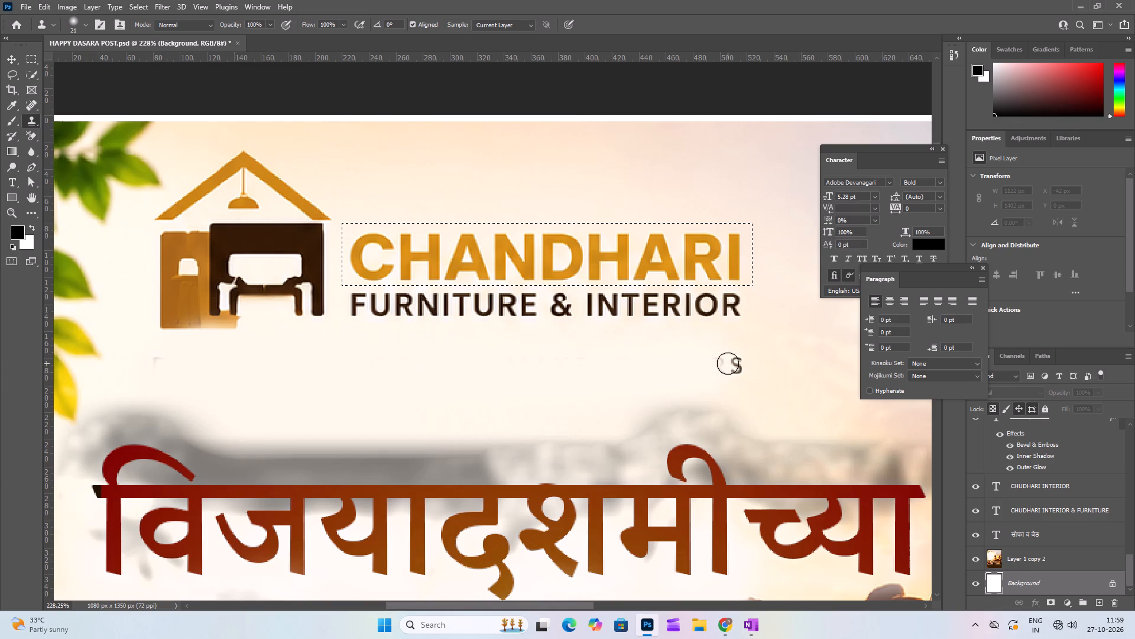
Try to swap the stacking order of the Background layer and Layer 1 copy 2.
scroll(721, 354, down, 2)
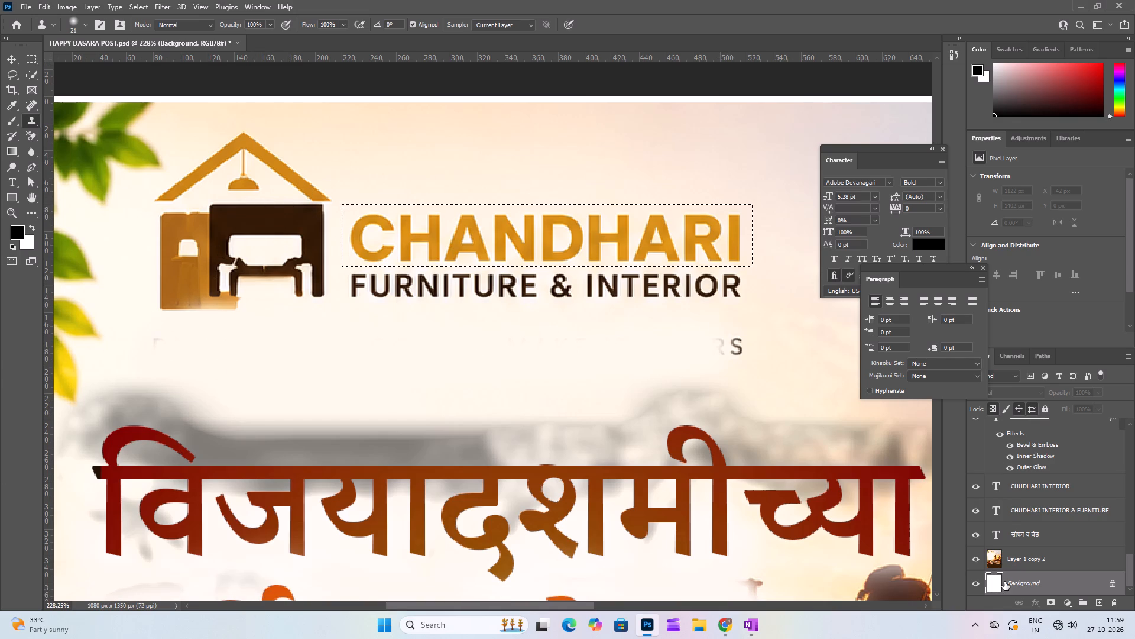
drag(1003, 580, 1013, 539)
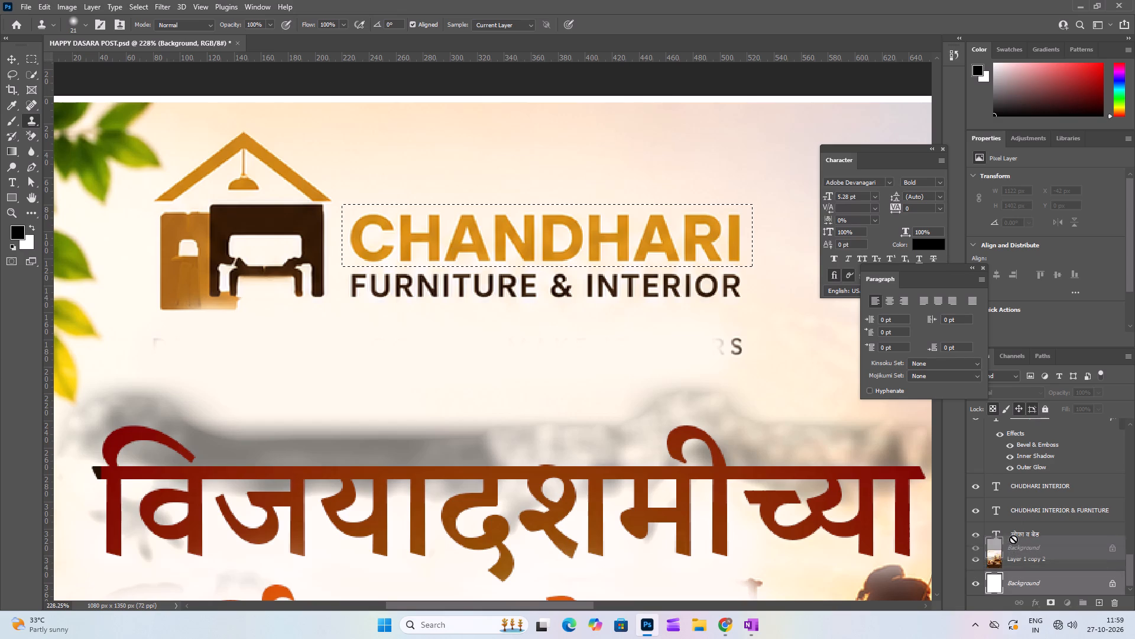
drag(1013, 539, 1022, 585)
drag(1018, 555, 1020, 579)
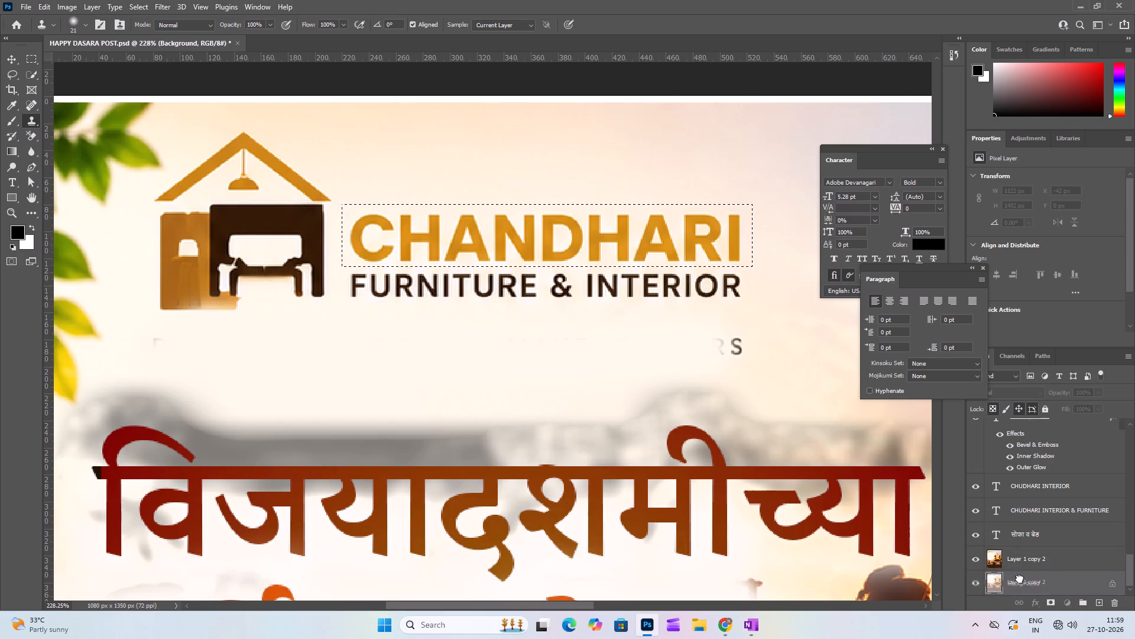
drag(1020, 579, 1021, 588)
Unlock the Background layer.
scroll(1020, 544, down, 4)
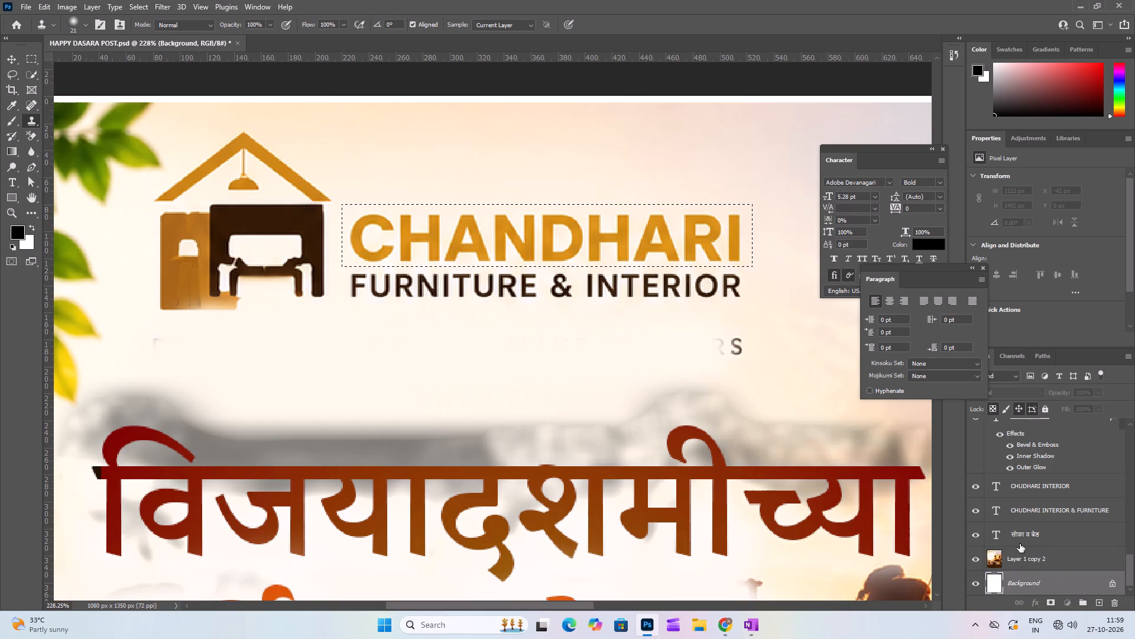
click(1113, 581)
drag(1070, 584, 1075, 577)
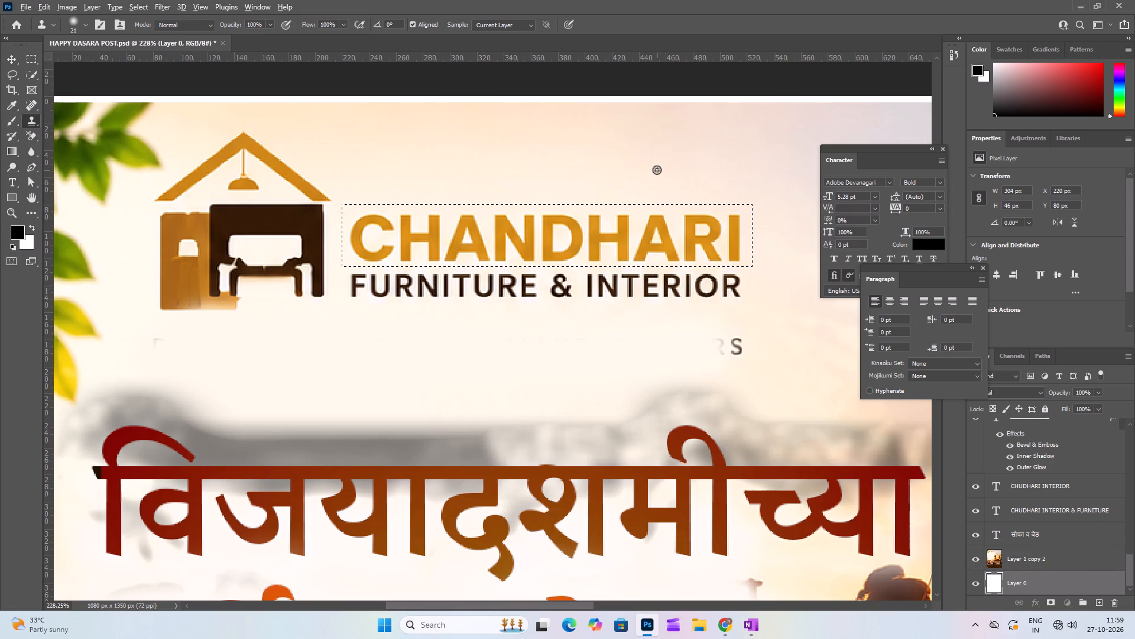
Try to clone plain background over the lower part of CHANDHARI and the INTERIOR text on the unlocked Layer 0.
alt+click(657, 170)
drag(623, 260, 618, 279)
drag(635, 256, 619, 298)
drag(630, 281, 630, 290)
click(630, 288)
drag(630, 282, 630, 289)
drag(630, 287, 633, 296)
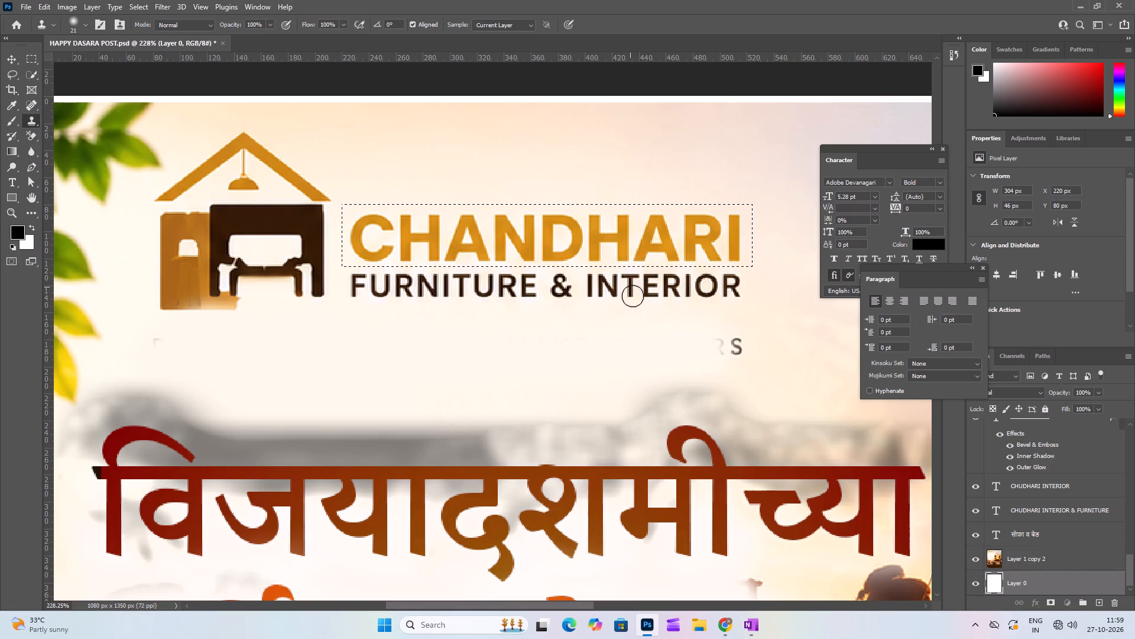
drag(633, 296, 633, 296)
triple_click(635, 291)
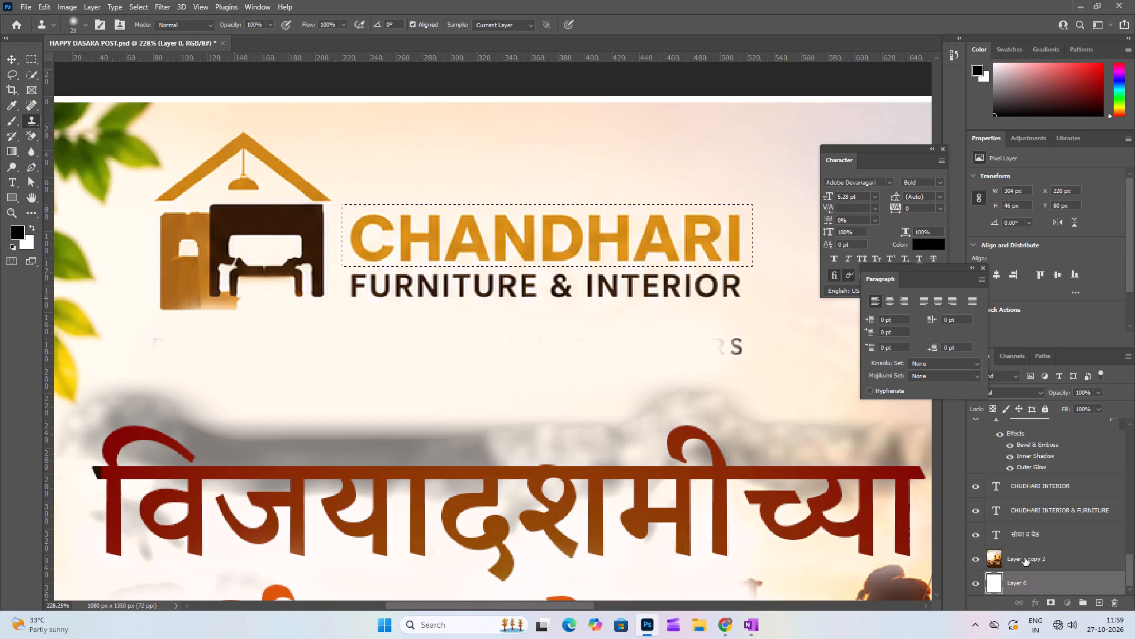
On Layer 1 copy 2, clone the plain background above the logo over the R of CHANDHARI and the neighbouring A's edge.
click(1024, 559)
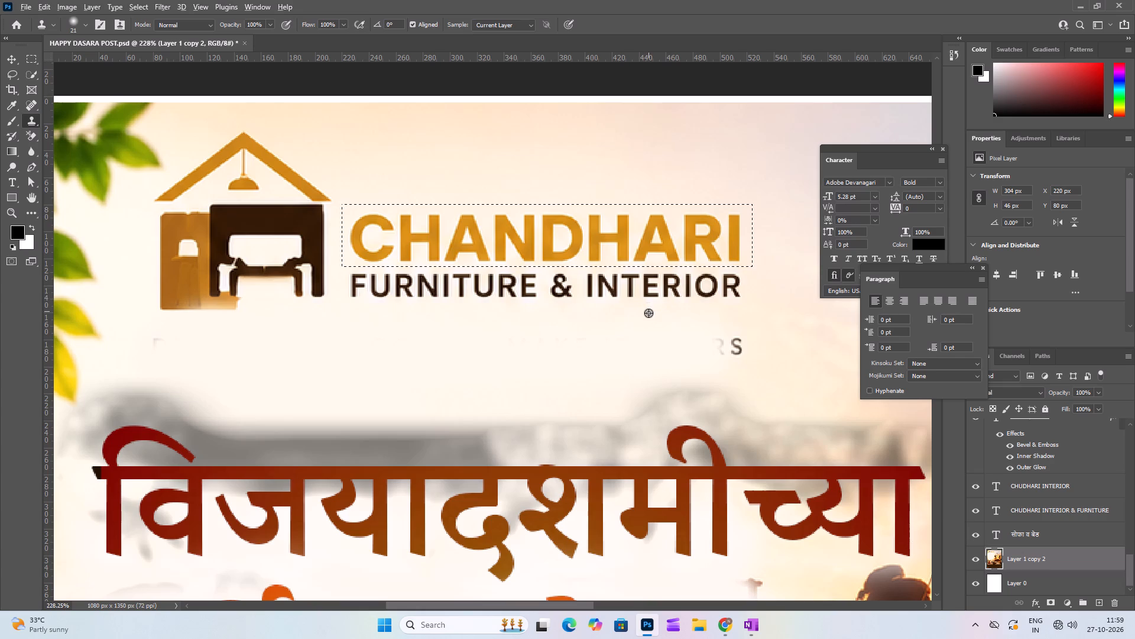
alt+double_click(698, 177)
drag(683, 225, 706, 233)
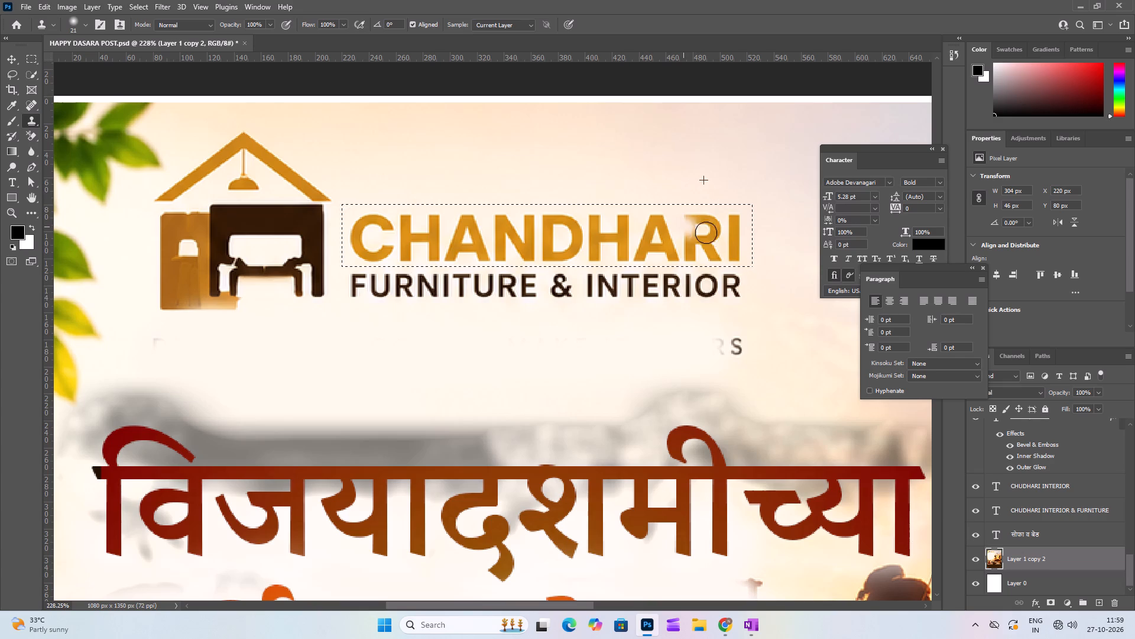
drag(706, 233, 713, 235)
drag(696, 220, 693, 227)
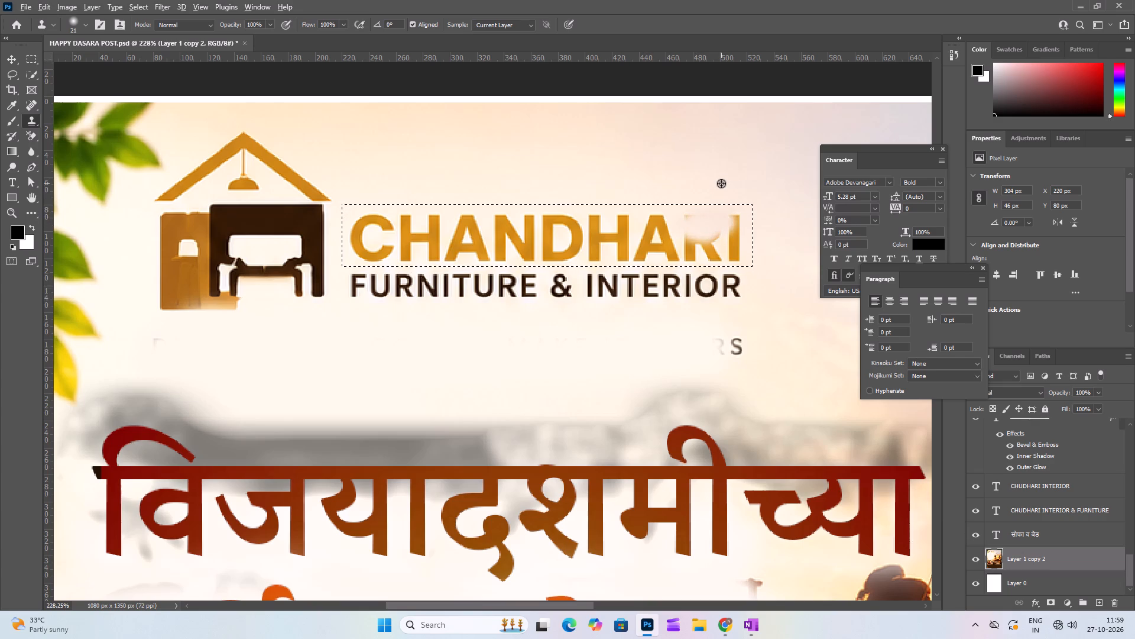
alt+double_click(721, 183)
drag(695, 208, 688, 299)
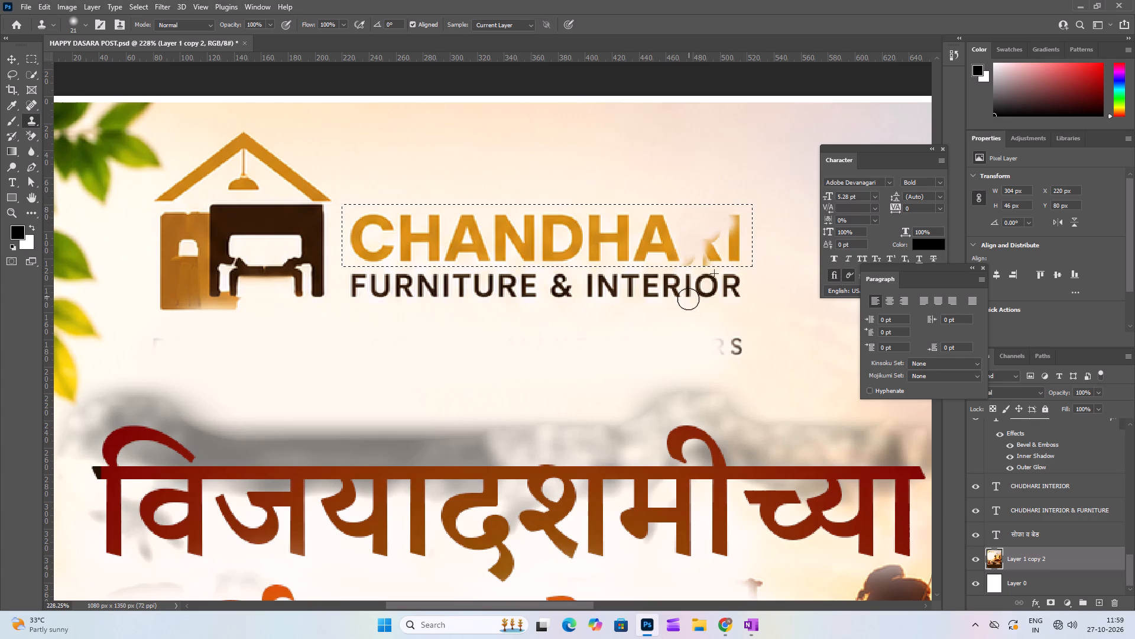
drag(688, 299, 673, 262)
Clone the plain background over the rest of the R and the final I of CHANDHARI, resampling above the text.
alt+double_click(708, 169)
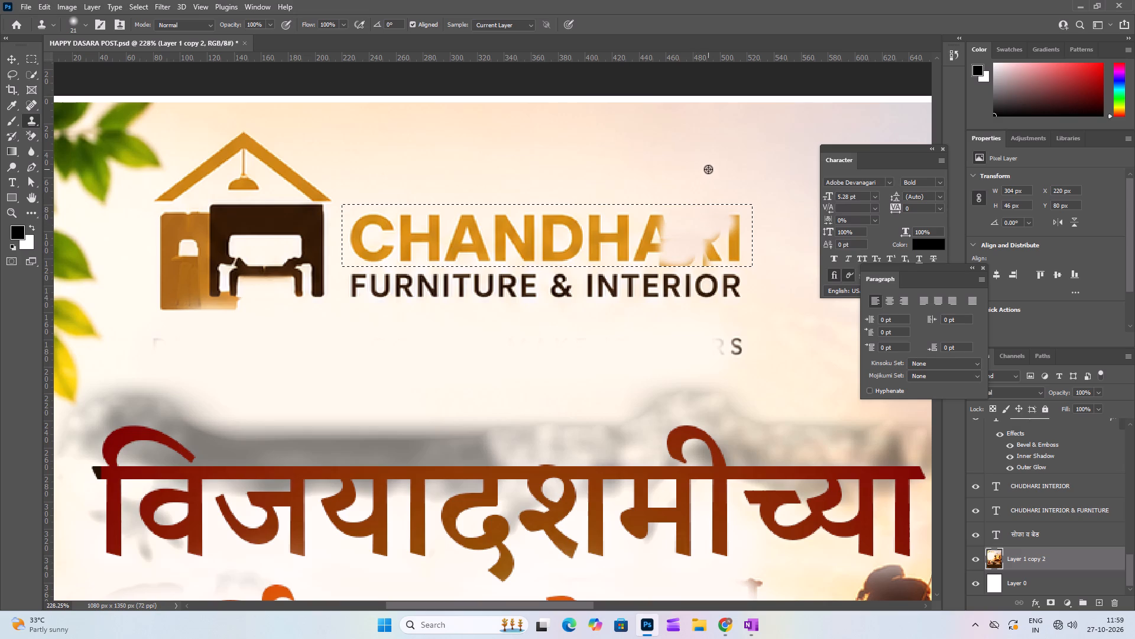
drag(705, 214, 715, 247)
drag(711, 211, 713, 219)
alt+double_click(711, 169)
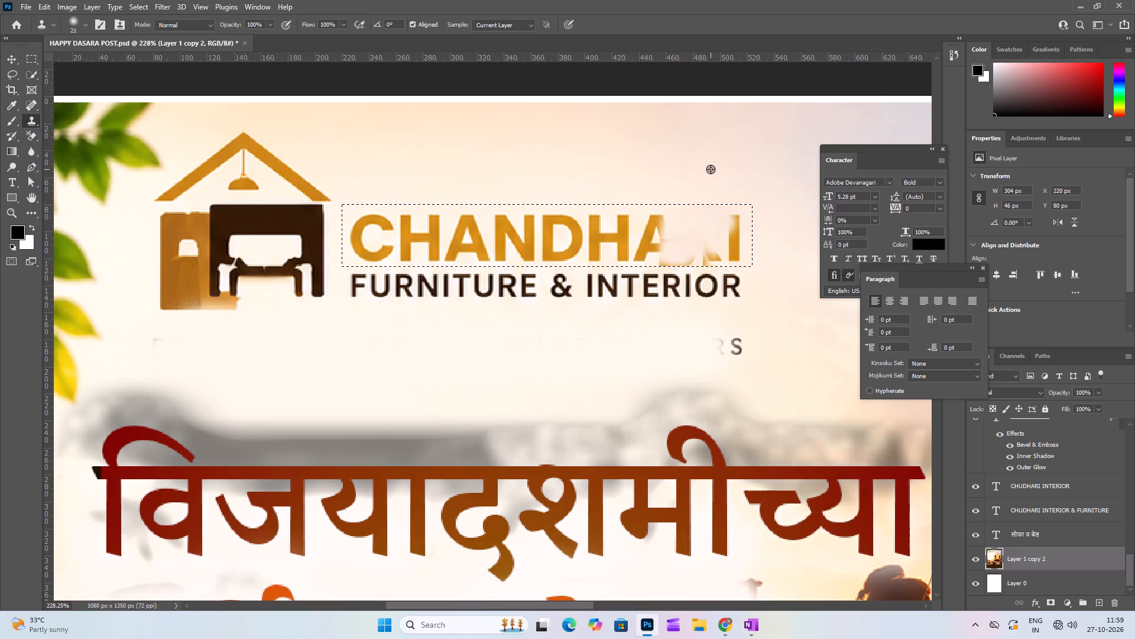
drag(727, 200, 744, 256)
drag(740, 215, 740, 245)
alt+double_click(705, 170)
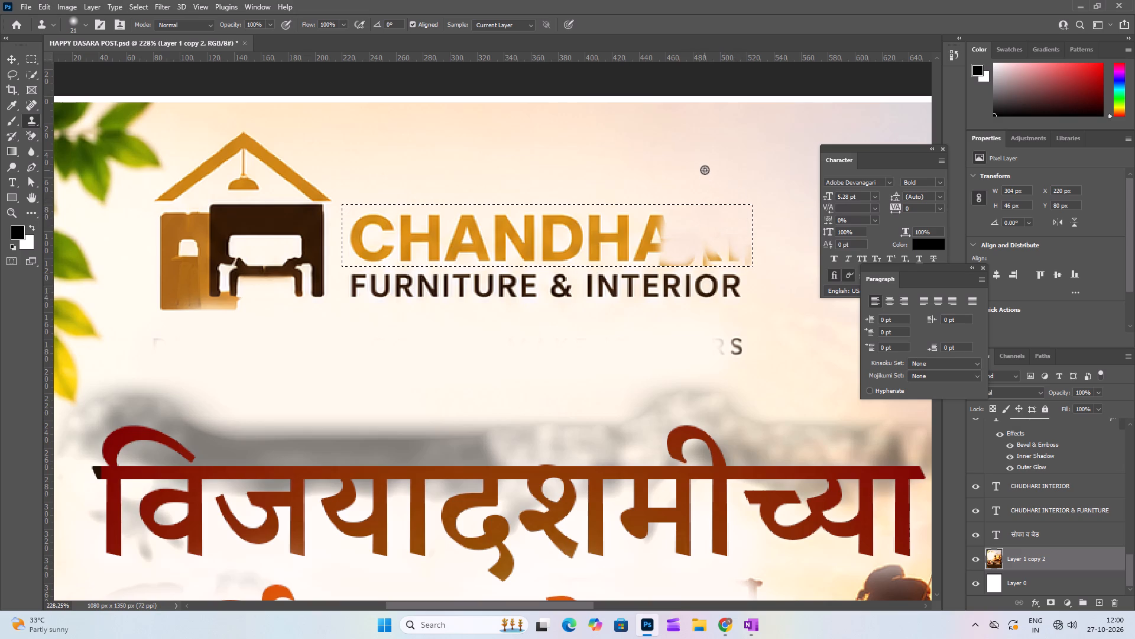
drag(740, 247, 731, 254)
Resample the plain background above the logo text and clone it over the top of the last A of CHANDHARI.
alt+double_click(673, 166)
drag(673, 212, 650, 222)
drag(670, 213, 645, 221)
drag(669, 211, 634, 218)
drag(662, 211, 634, 218)
drag(652, 213, 635, 218)
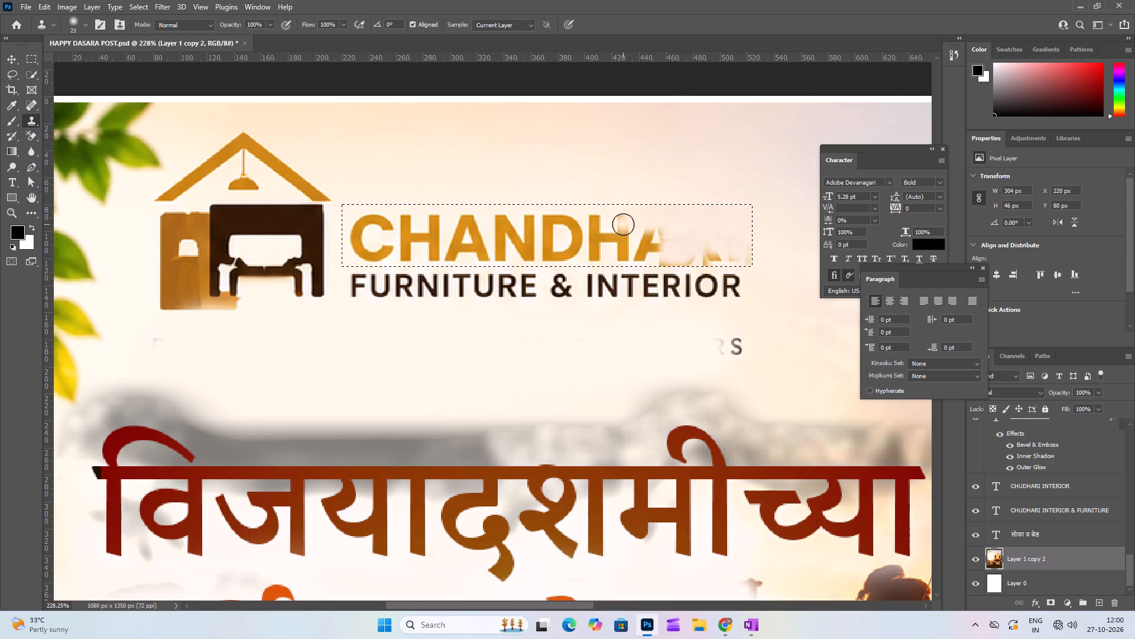
Enlarge the Clone Stamp brush to 40 px and clone plain background over the R remnants and tops of the last A and second H.
text(]]]]])
key(bracketleft)
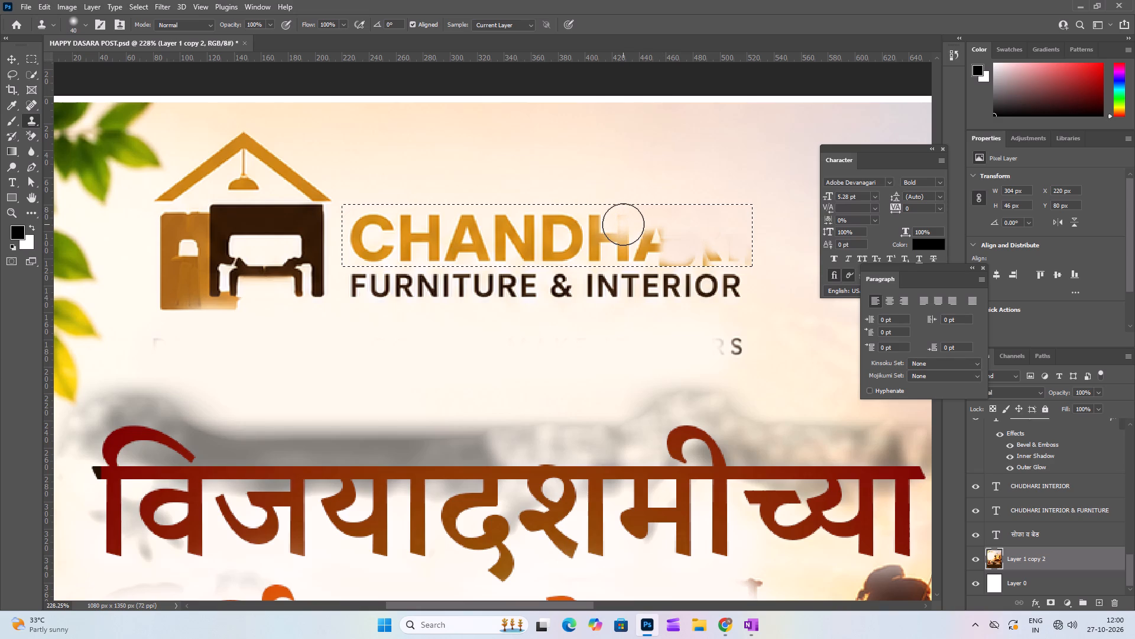
alt+double_click(689, 169)
drag(709, 232, 734, 231)
drag(710, 234, 712, 234)
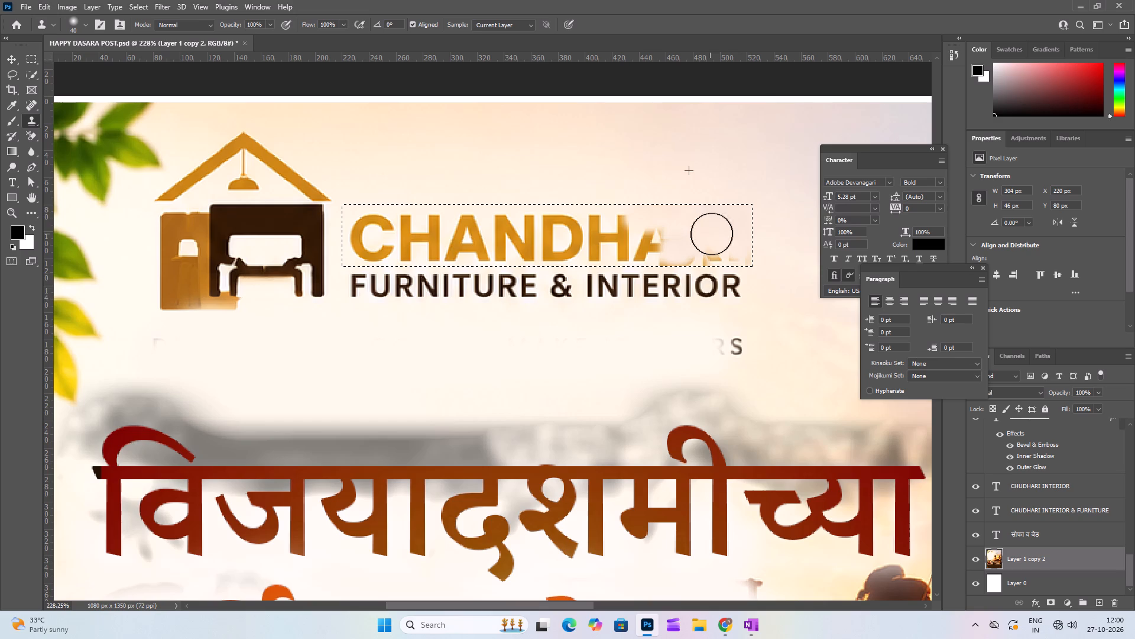
drag(712, 234, 631, 224)
alt+double_click(613, 176)
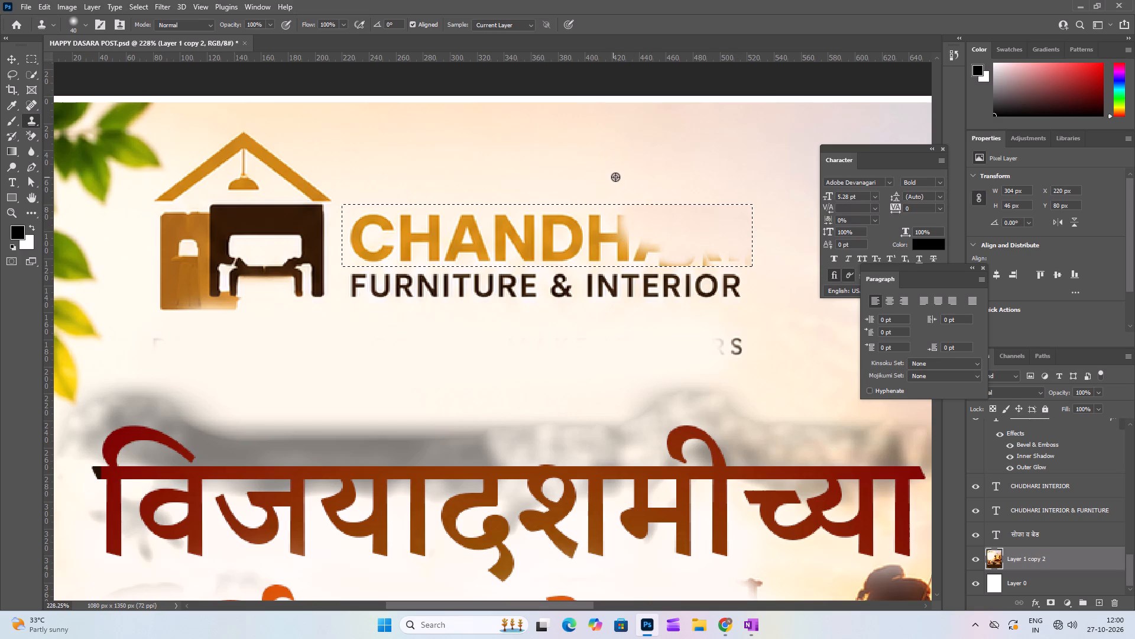
drag(656, 213, 628, 209)
drag(681, 208, 585, 225)
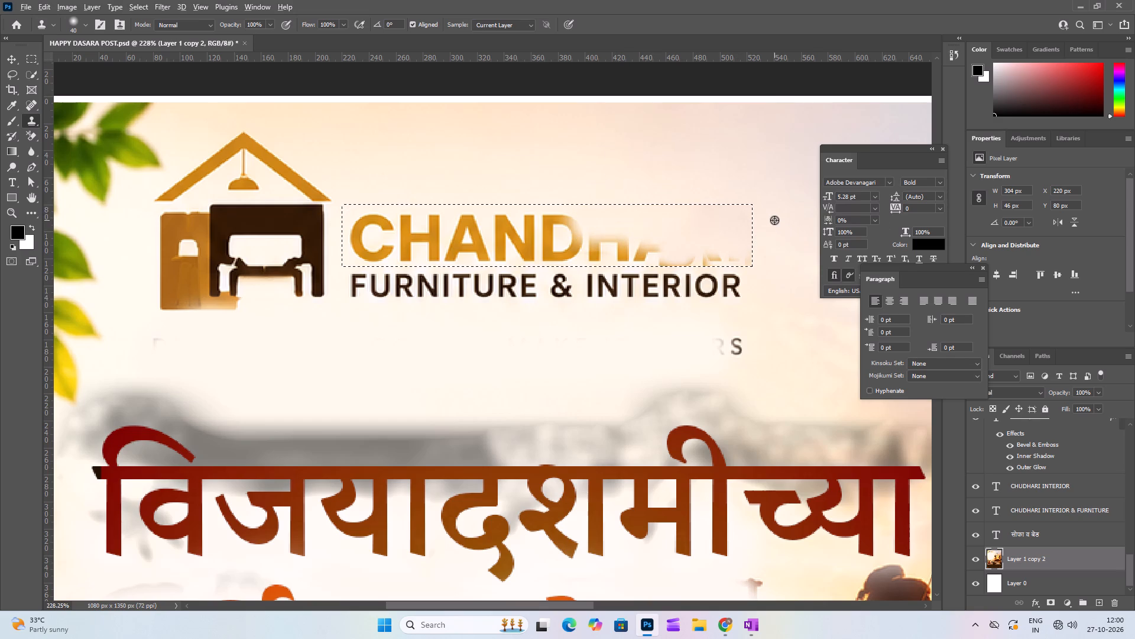
Clone the plain background beyond the end of CHANDHARI over the remains of its final R and I.
alt+double_click(774, 220)
drag(751, 220, 722, 244)
drag(776, 191, 757, 243)
drag(754, 210, 725, 244)
alt+drag(784, 211, 779, 219)
alt+double_click(773, 221)
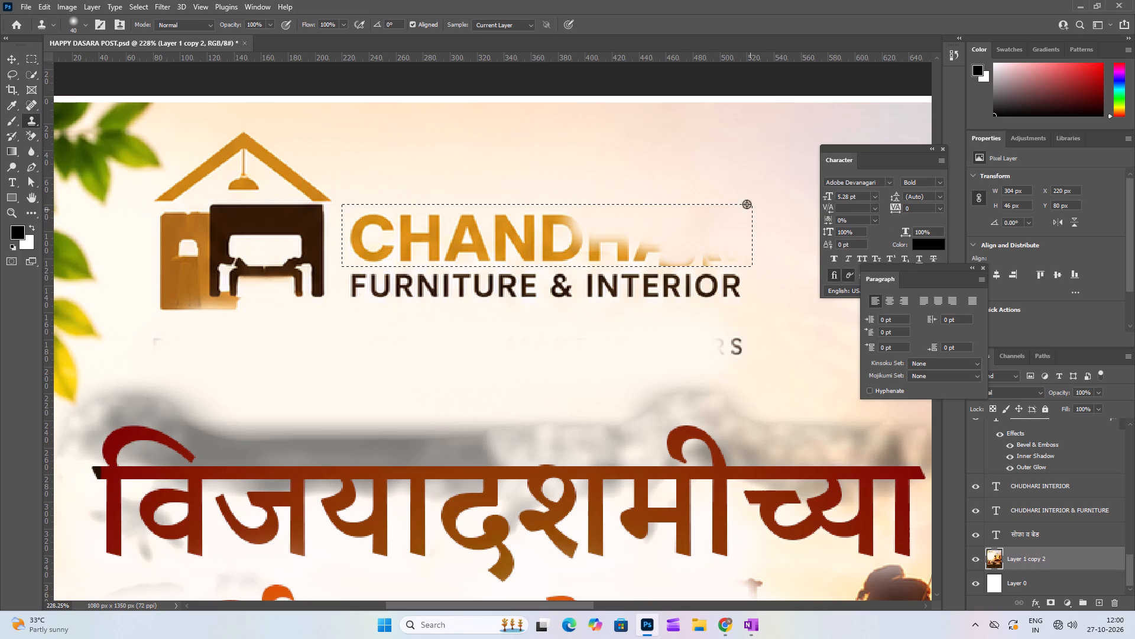
drag(747, 202, 678, 251)
drag(732, 198, 672, 228)
alt+click(706, 177)
Resample the background above the text and clone it over the stray letter fragments where the R and I stood.
alt+double_click(709, 171)
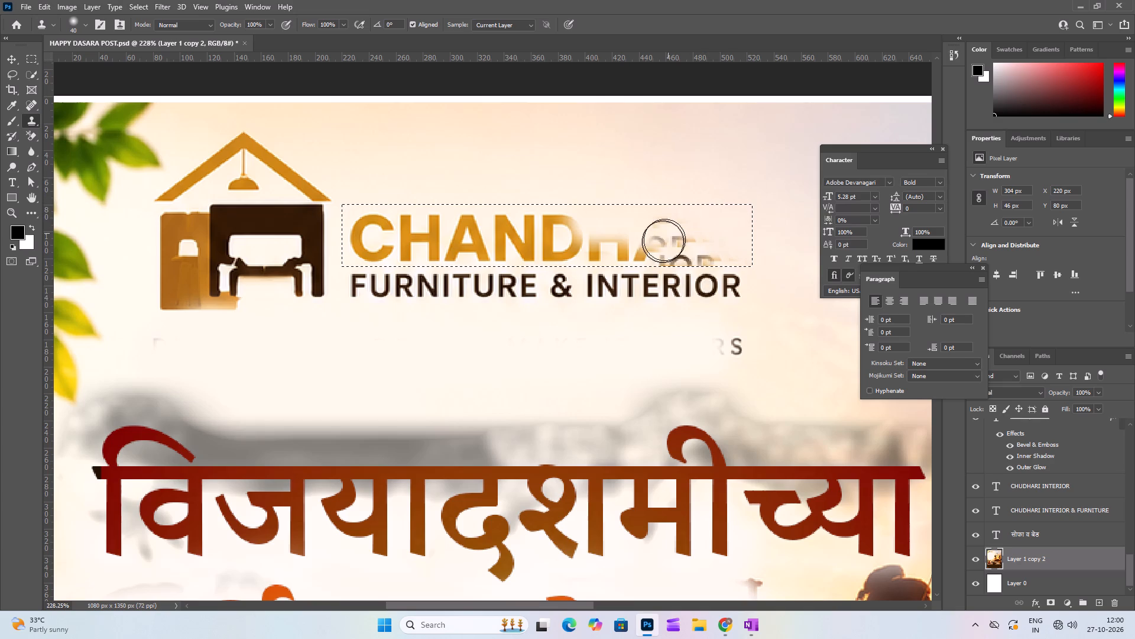
drag(663, 240, 715, 215)
drag(638, 234, 679, 222)
alt+triple_click(694, 167)
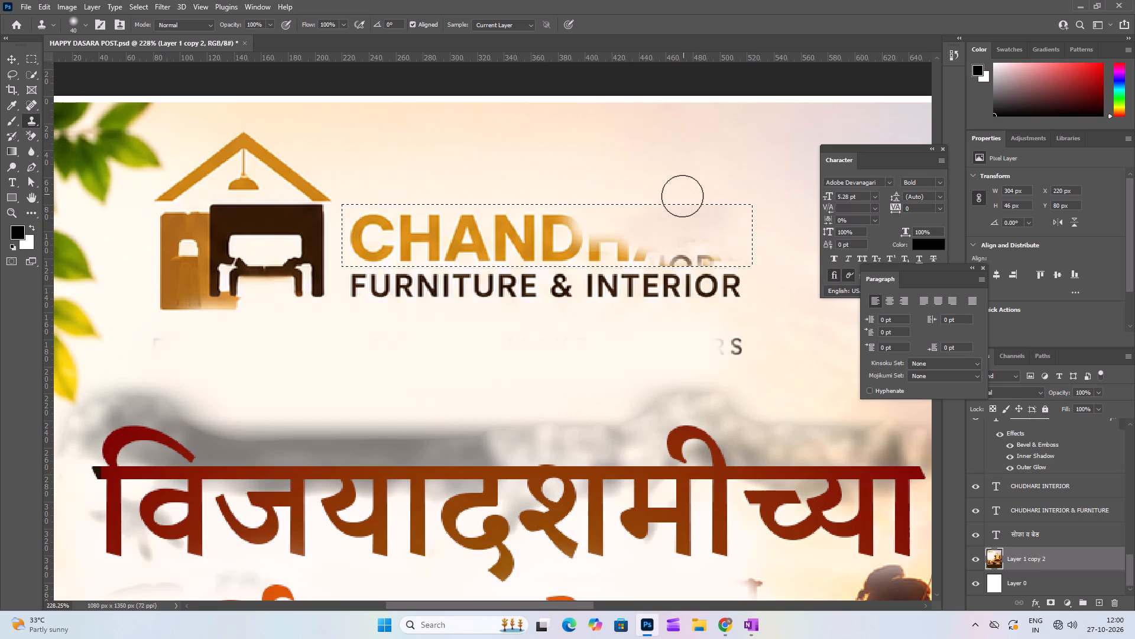
drag(680, 208, 687, 240)
drag(690, 212, 708, 205)
drag(708, 191, 712, 227)
drag(712, 204, 711, 226)
drag(681, 207, 660, 227)
click(658, 222)
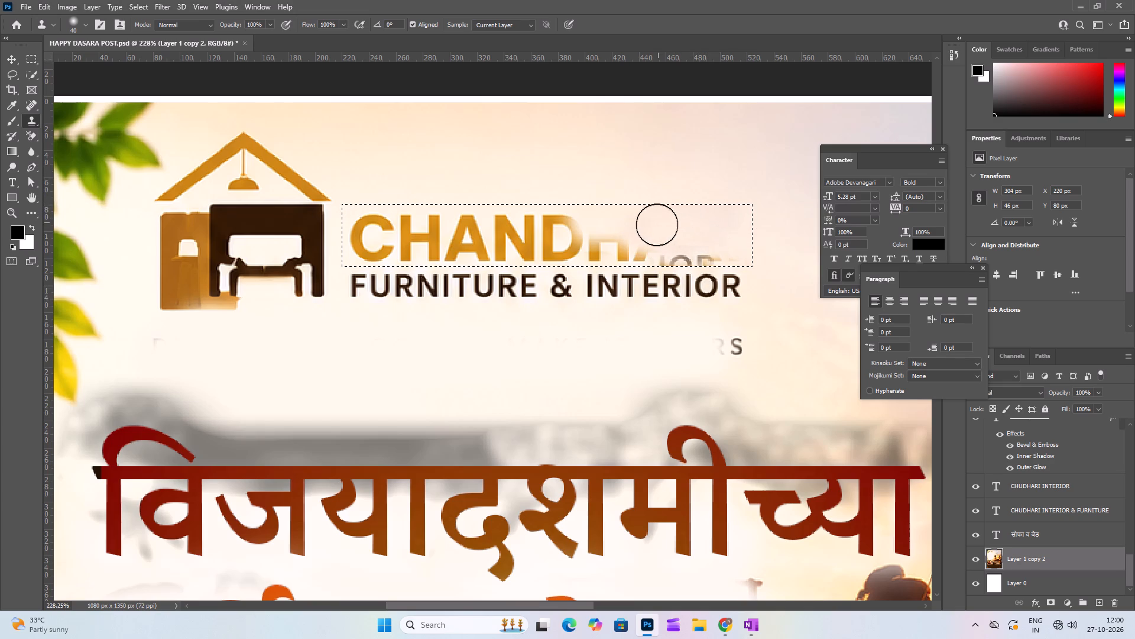
Clone the plain background over the upper parts of the last A and second H of CHANDHARI, resampling as needed.
alt+double_click(633, 185)
drag(630, 206, 632, 227)
drag(632, 218, 622, 231)
click(615, 219)
alt+double_click(595, 179)
drag(587, 204, 597, 221)
drag(599, 214, 606, 217)
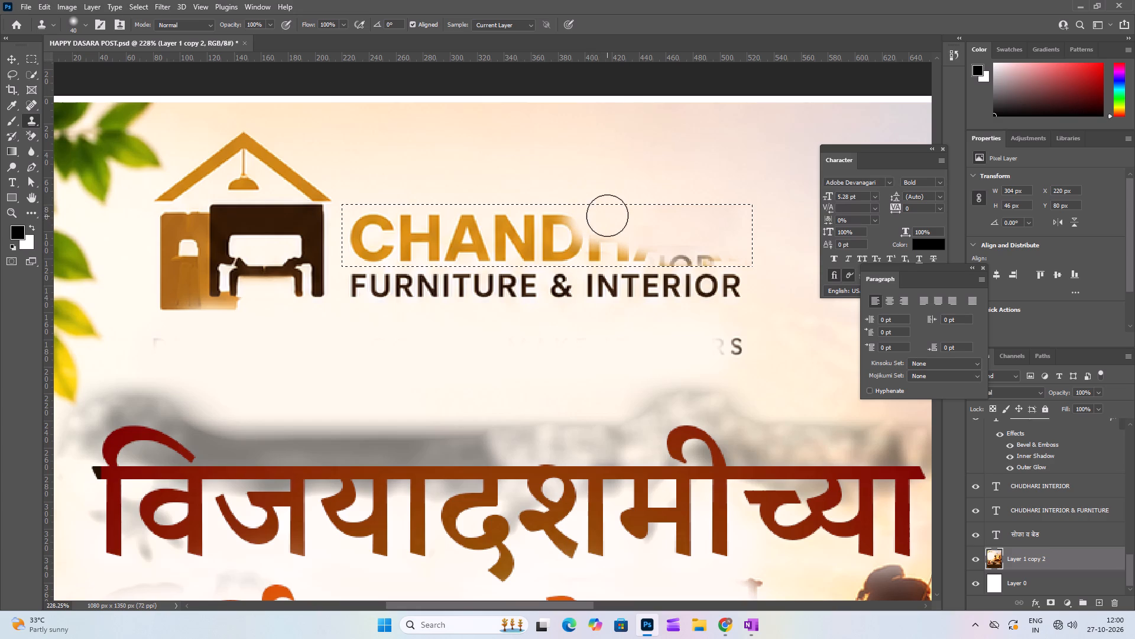
double_click(608, 214)
drag(635, 212, 642, 218)
drag(621, 222, 600, 222)
click(591, 218)
click(585, 215)
Resample the background above the D and clone it over the tops of the D, N and first A of CHANDHARI.
alt+triple_click(567, 179)
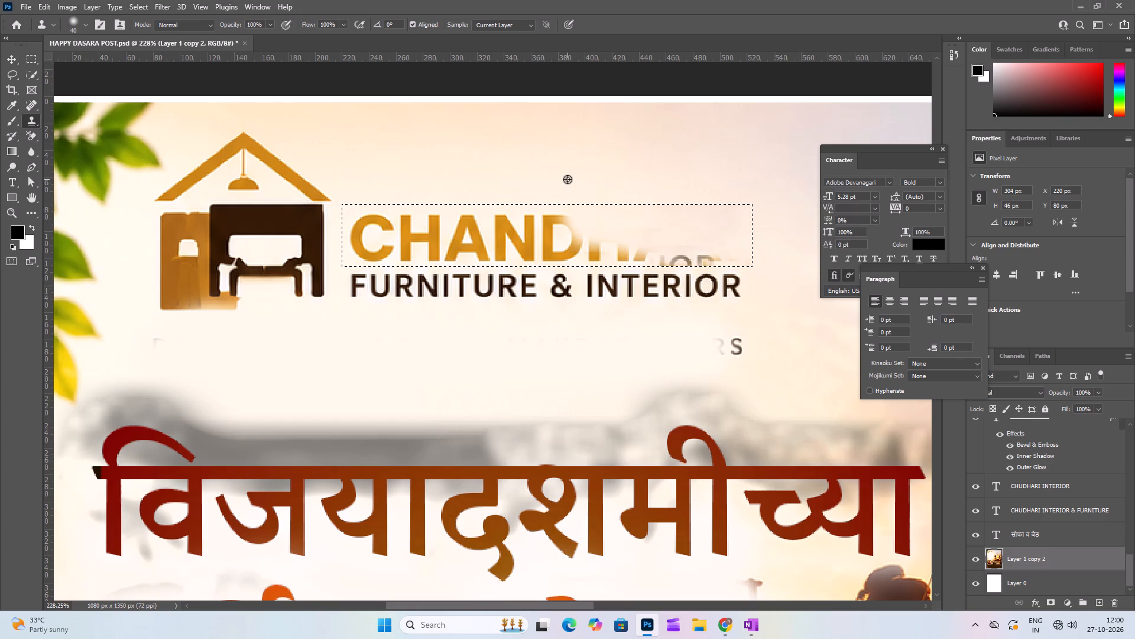
double_click(574, 223)
double_click(563, 218)
drag(560, 215, 555, 218)
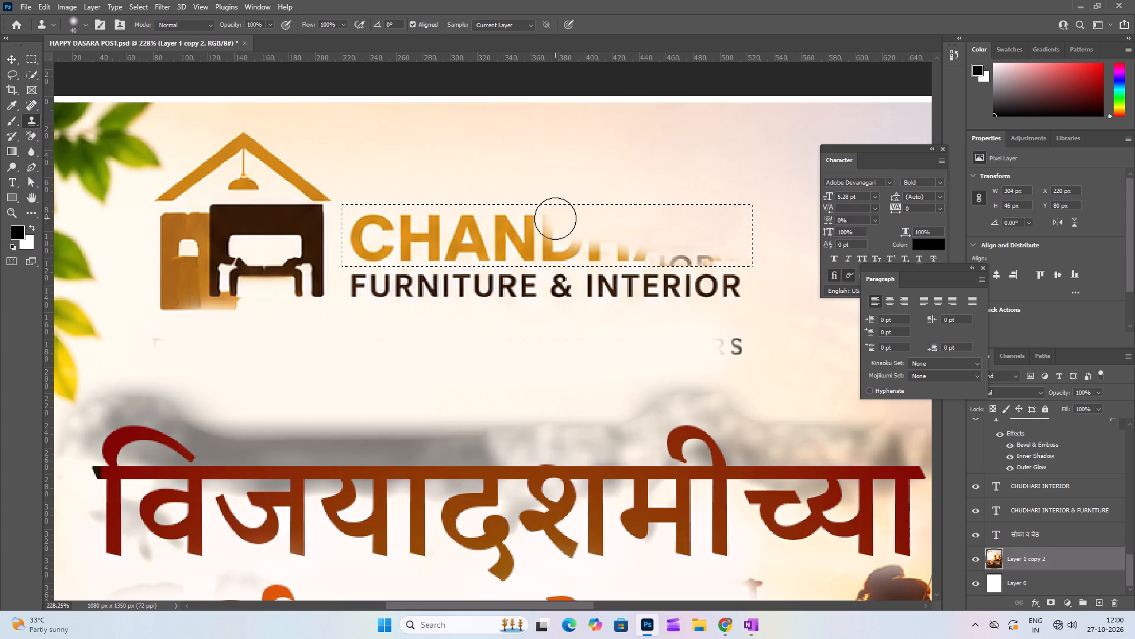
click(555, 218)
drag(581, 219, 602, 217)
drag(604, 217, 598, 225)
drag(576, 224, 560, 222)
click(539, 218)
click(526, 216)
click(520, 211)
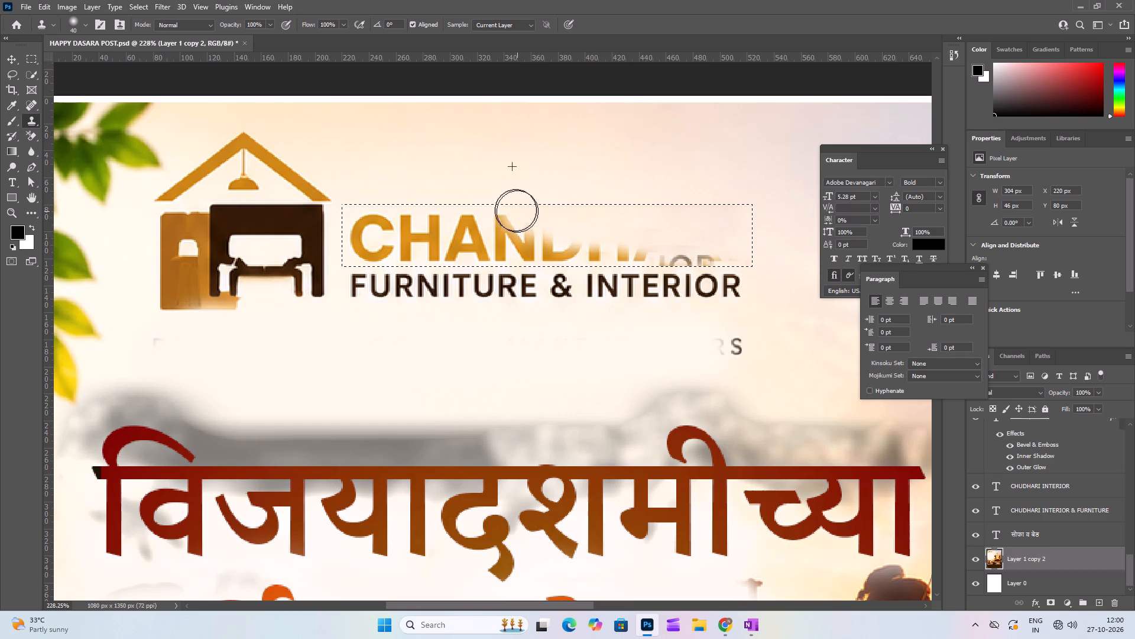
click(504, 208)
drag(492, 208, 488, 217)
Clone the plain background over the middle of the first A, N and D of CHANDHARI.
drag(541, 237, 572, 242)
drag(567, 241, 547, 240)
drag(529, 233, 521, 231)
click(498, 229)
click(483, 227)
drag(483, 227, 487, 227)
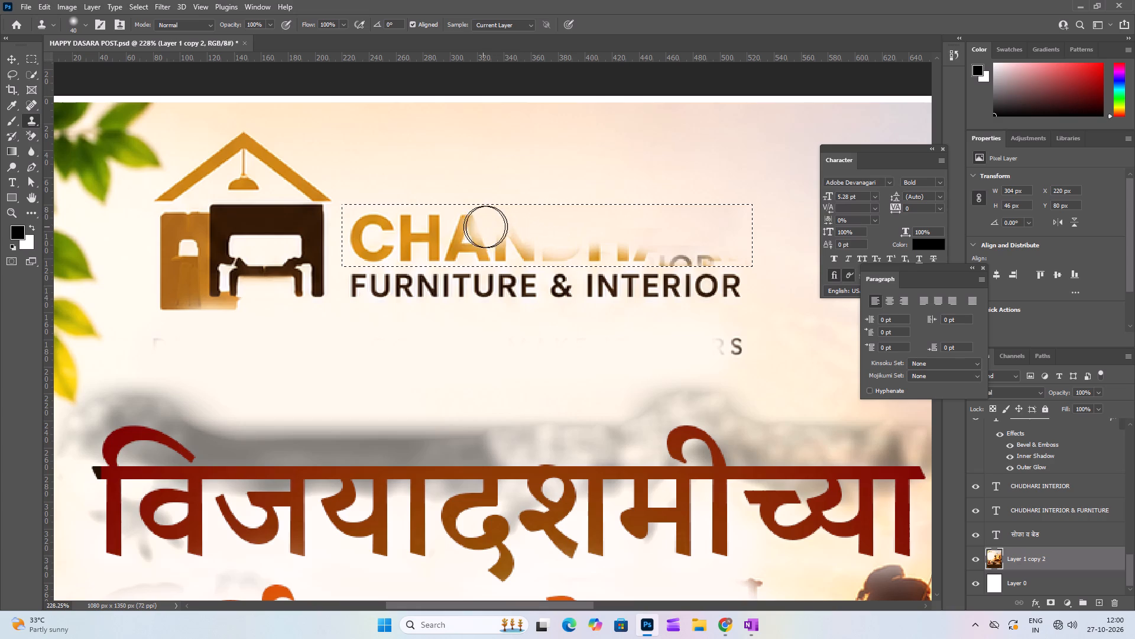
drag(487, 227, 546, 227)
drag(551, 227, 570, 228)
drag(571, 229, 584, 227)
Clone the plain background over the upper halves of the C, first H and first A of CHANDHARI.
drag(573, 231, 364, 214)
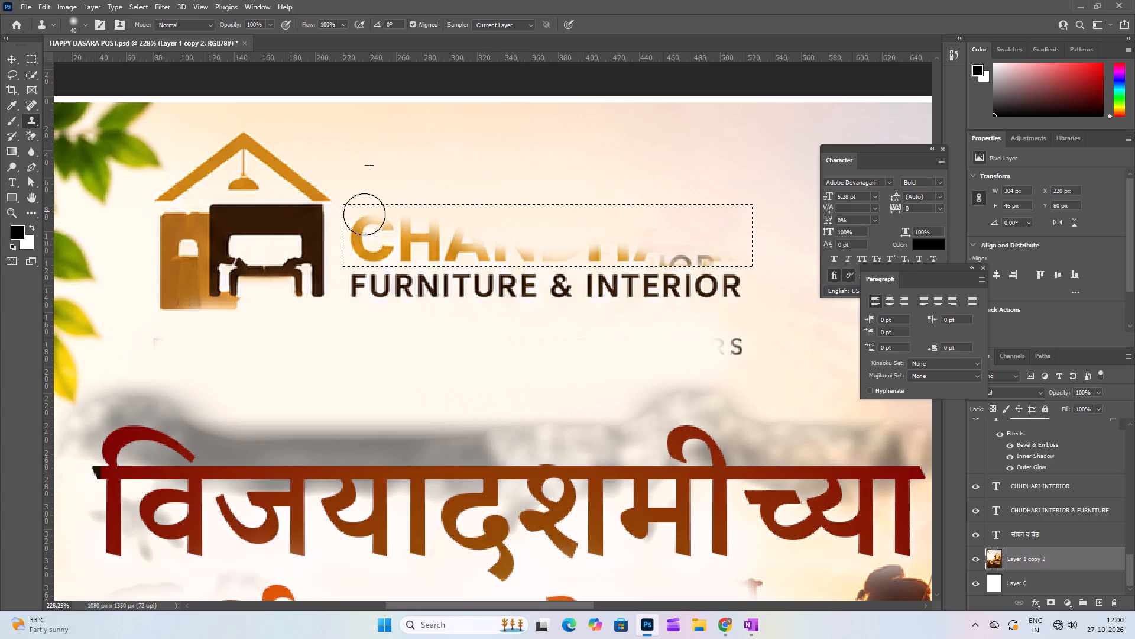
drag(364, 214, 371, 227)
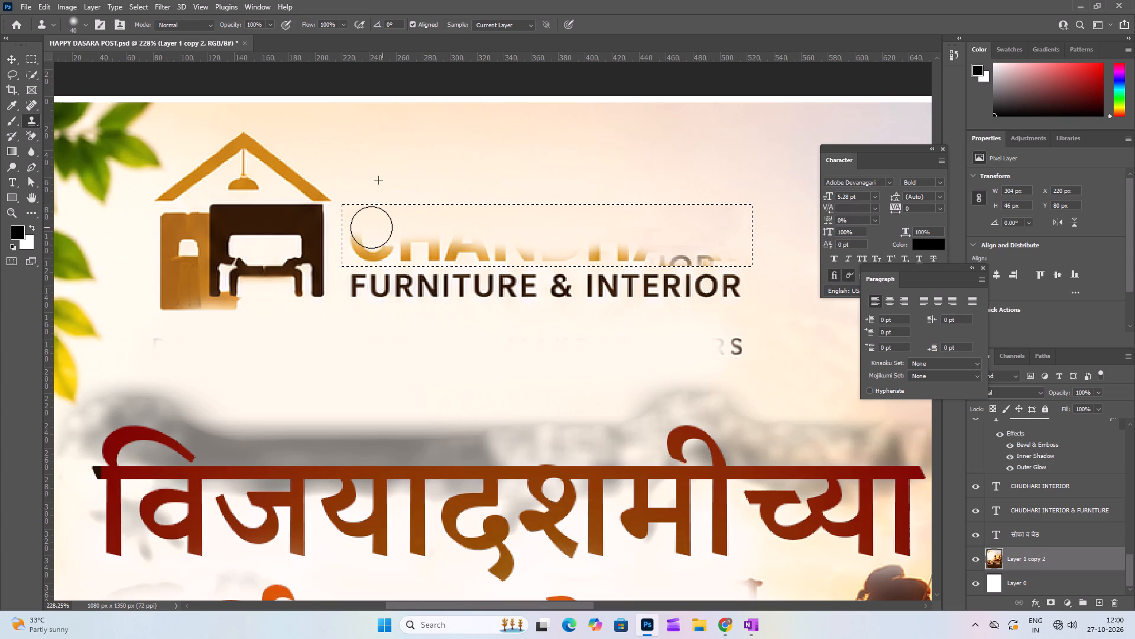
drag(371, 227, 446, 219)
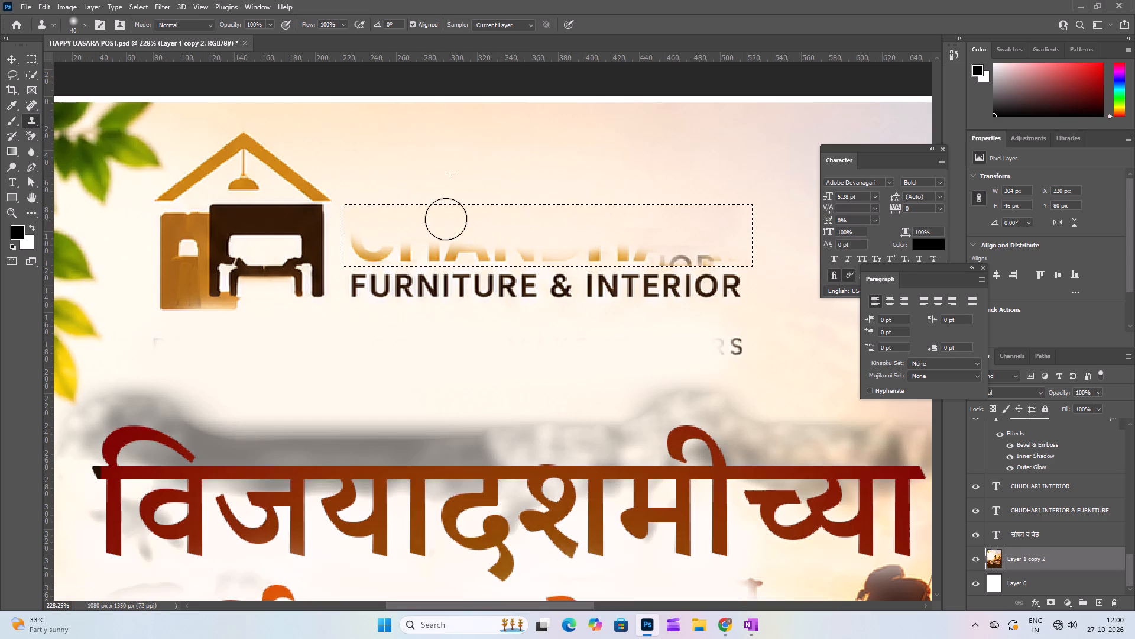
drag(446, 219, 474, 232)
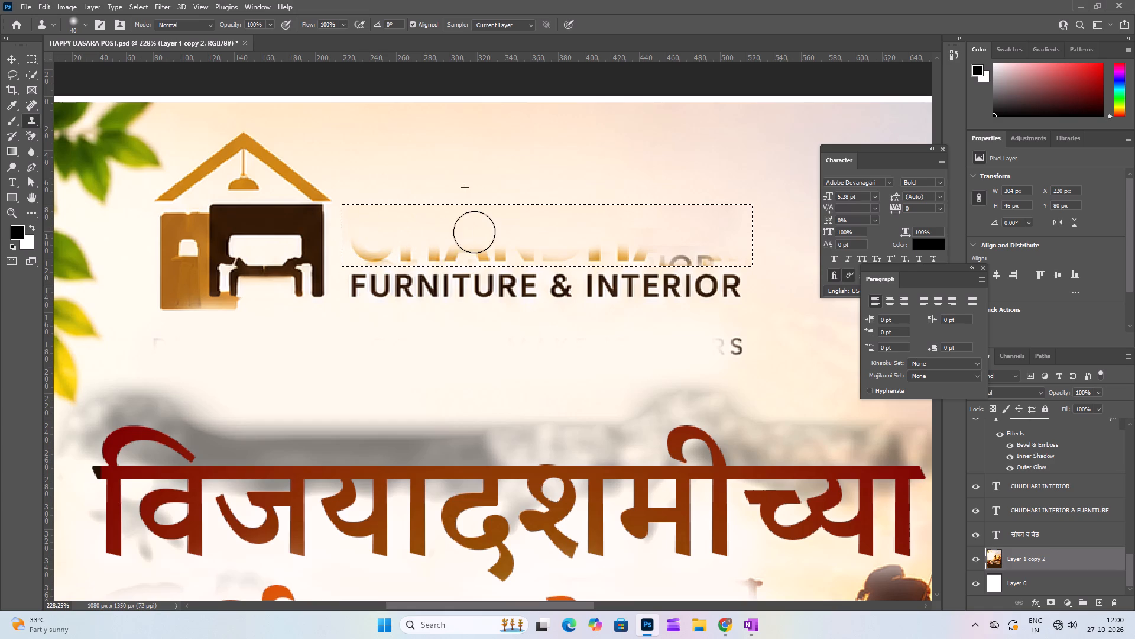
Clone the plain background over the lower remains of all CHANDHARI letters down to the selection's bottom edge, resampling above the C.
drag(474, 232, 731, 228)
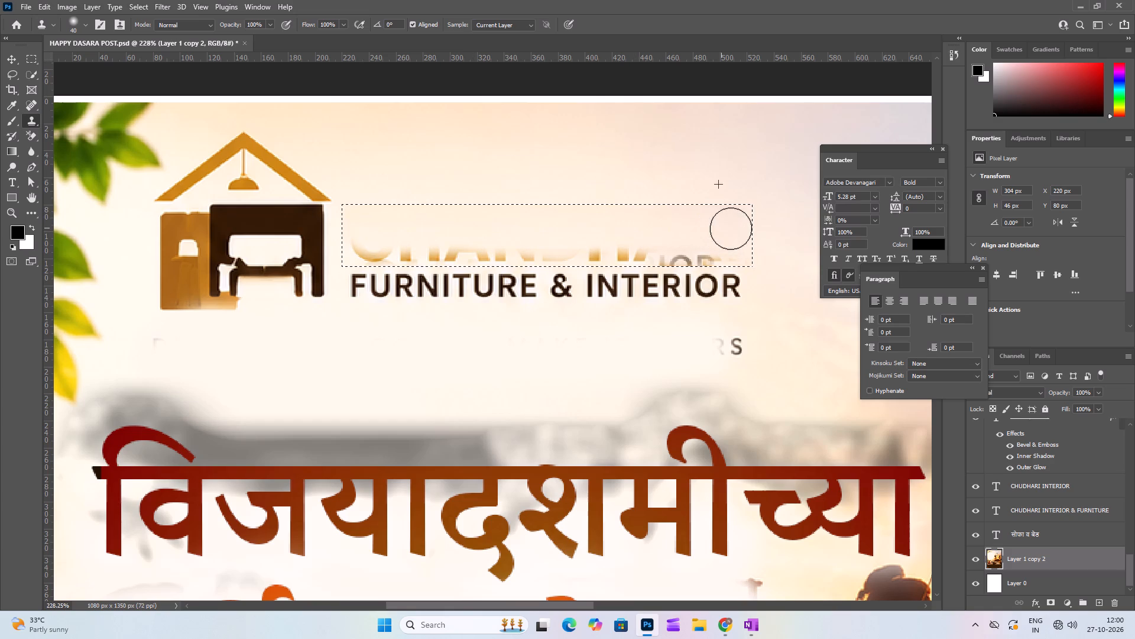
drag(731, 228, 604, 243)
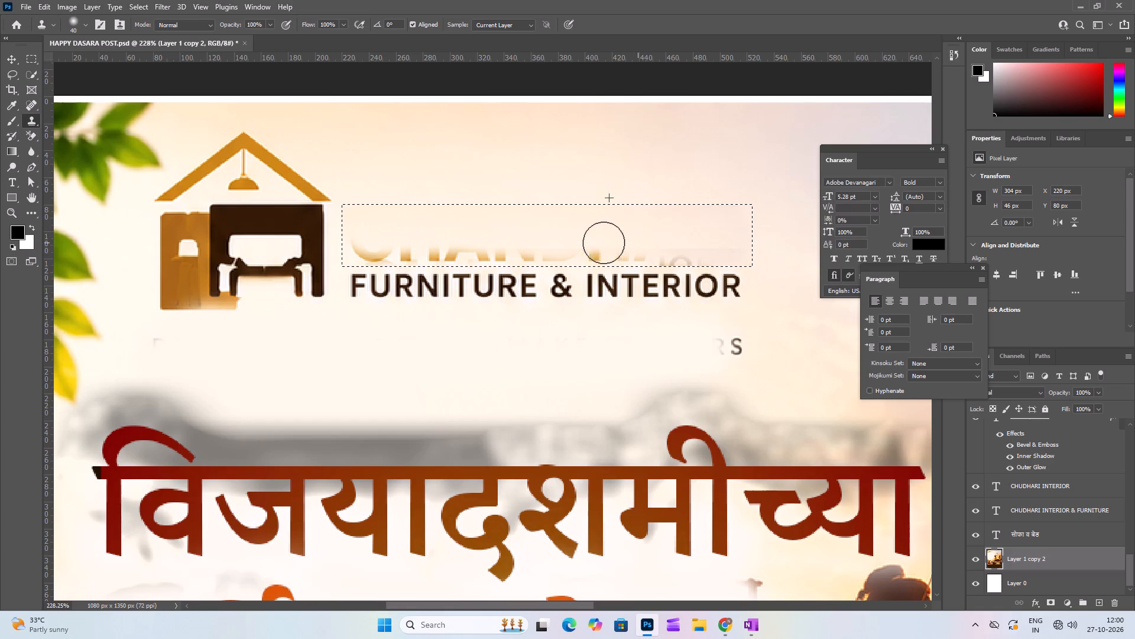
drag(604, 243, 358, 244)
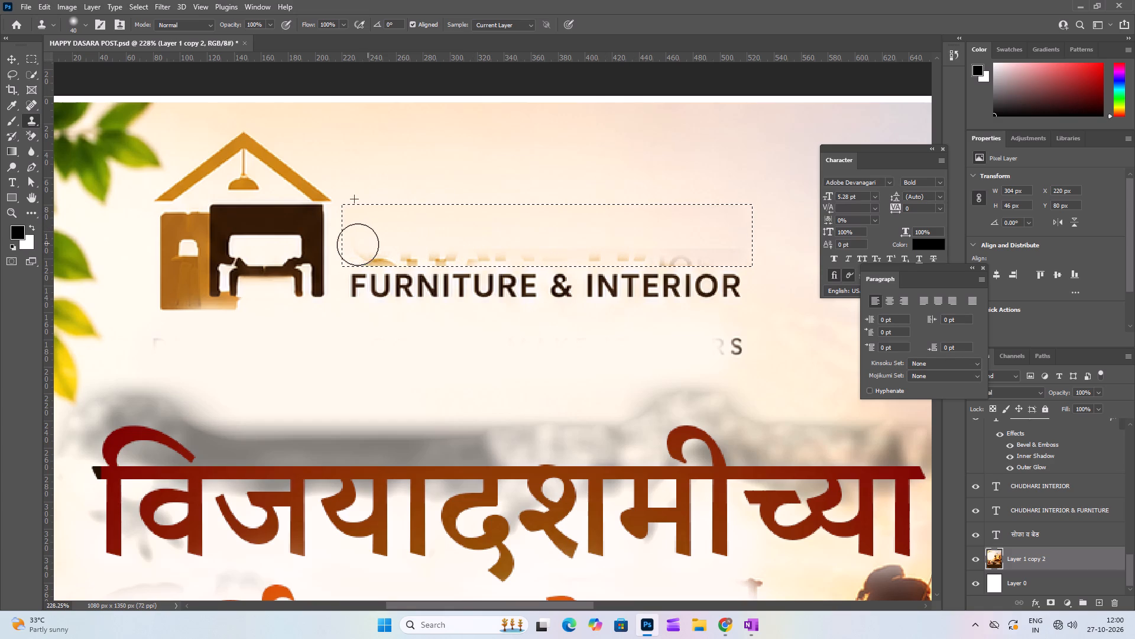
drag(358, 244, 383, 226)
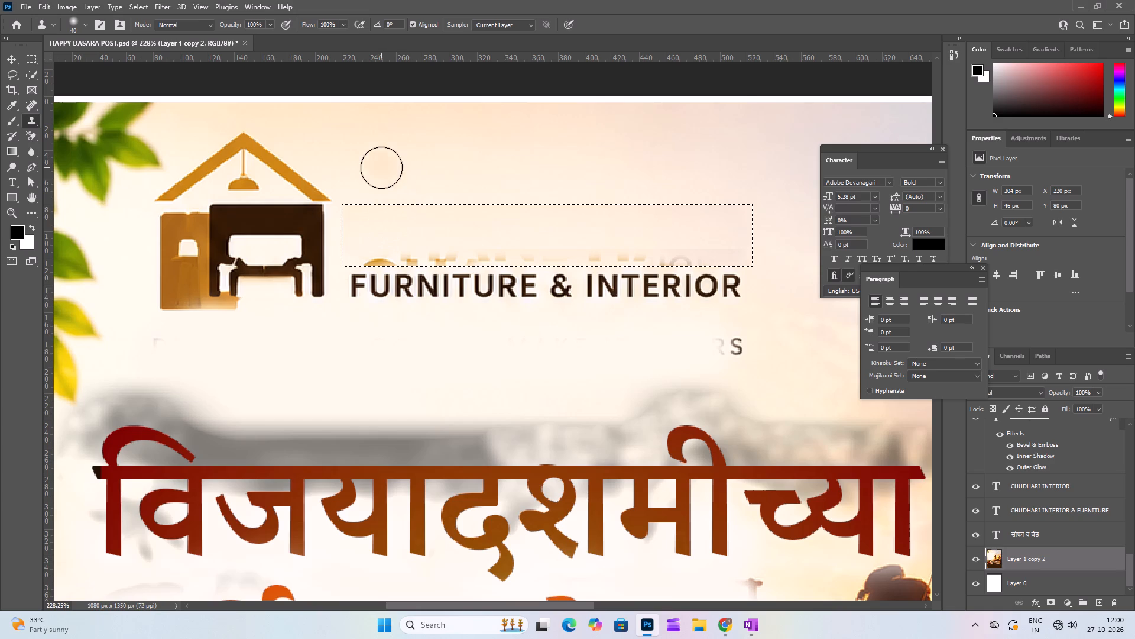
alt+triple_click(351, 180)
alt+click(351, 180)
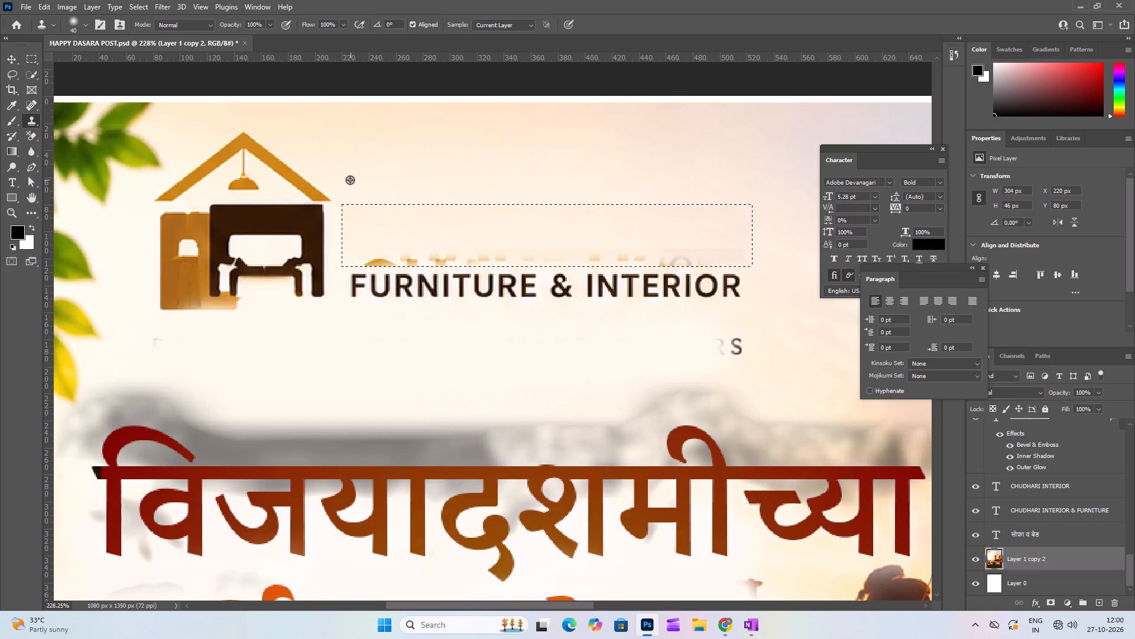
drag(373, 250, 397, 247)
click(366, 252)
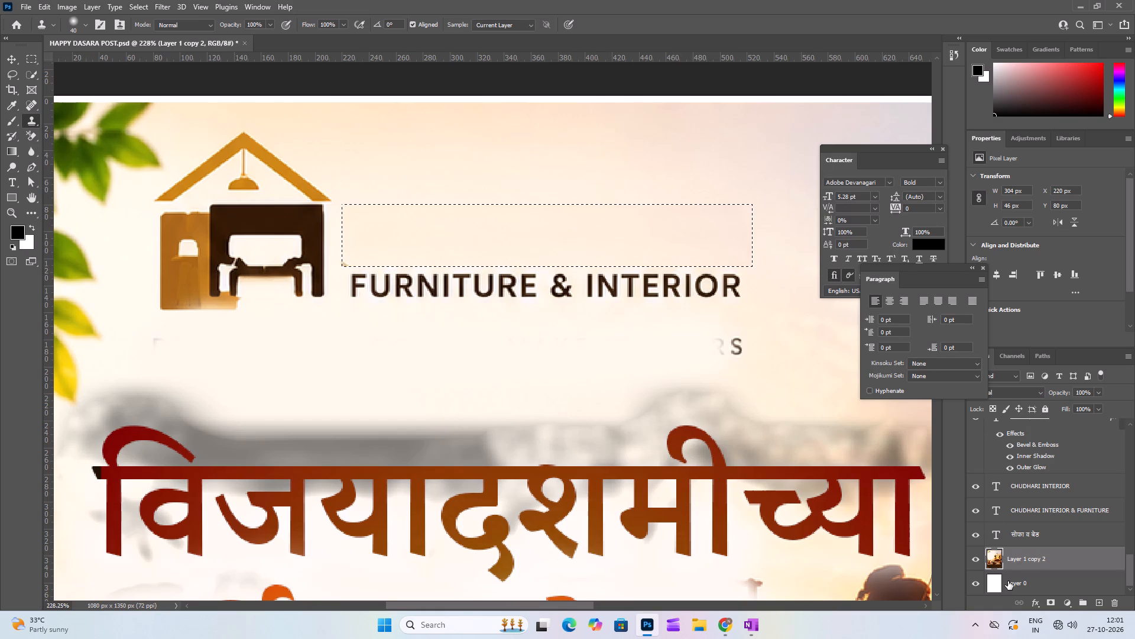
Hide Layer 0.
click(974, 582)
click(974, 582)
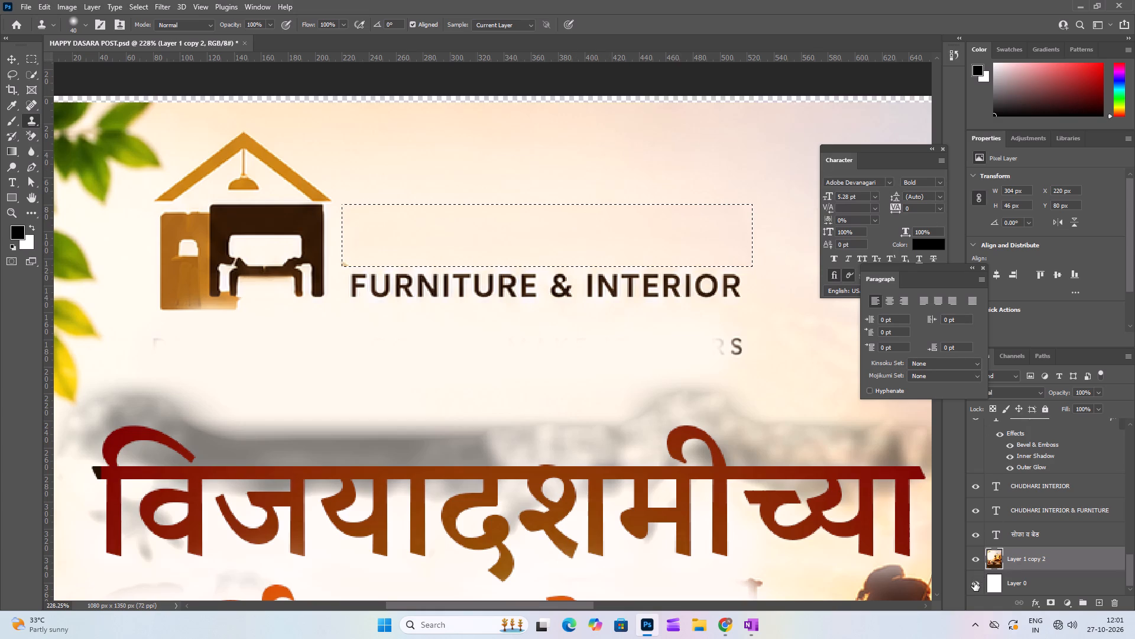
click(974, 582)
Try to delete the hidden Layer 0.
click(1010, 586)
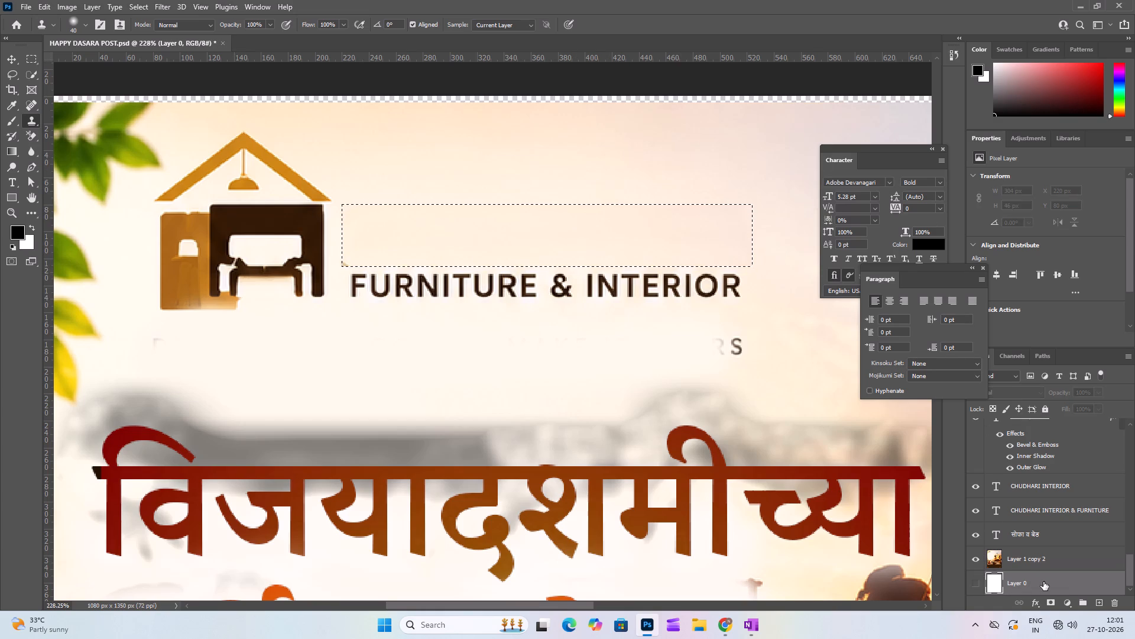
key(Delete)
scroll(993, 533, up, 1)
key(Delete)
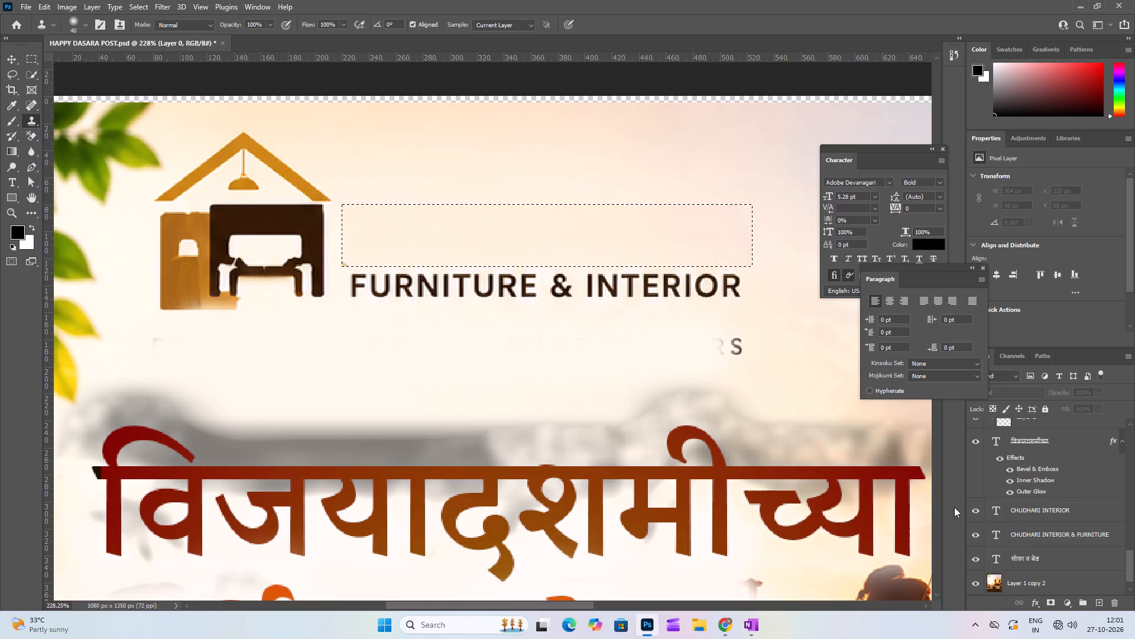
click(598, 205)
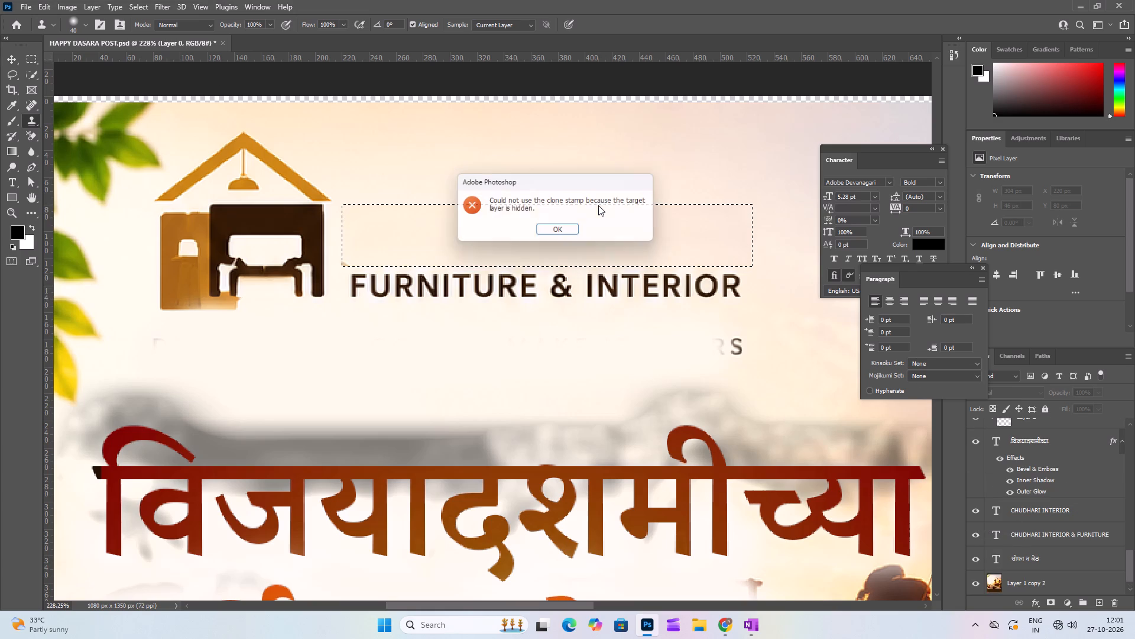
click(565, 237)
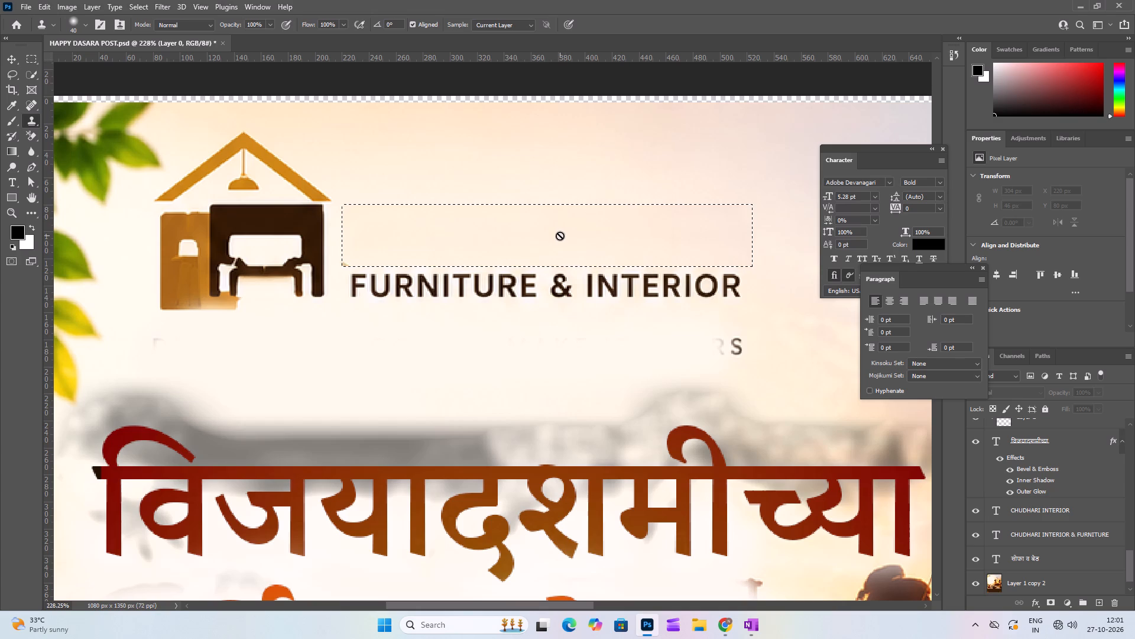
Move Layer 1 copy 2 about 26 px to the right and 16 px down.
key(v)
click(554, 203)
drag(554, 203, 586, 227)
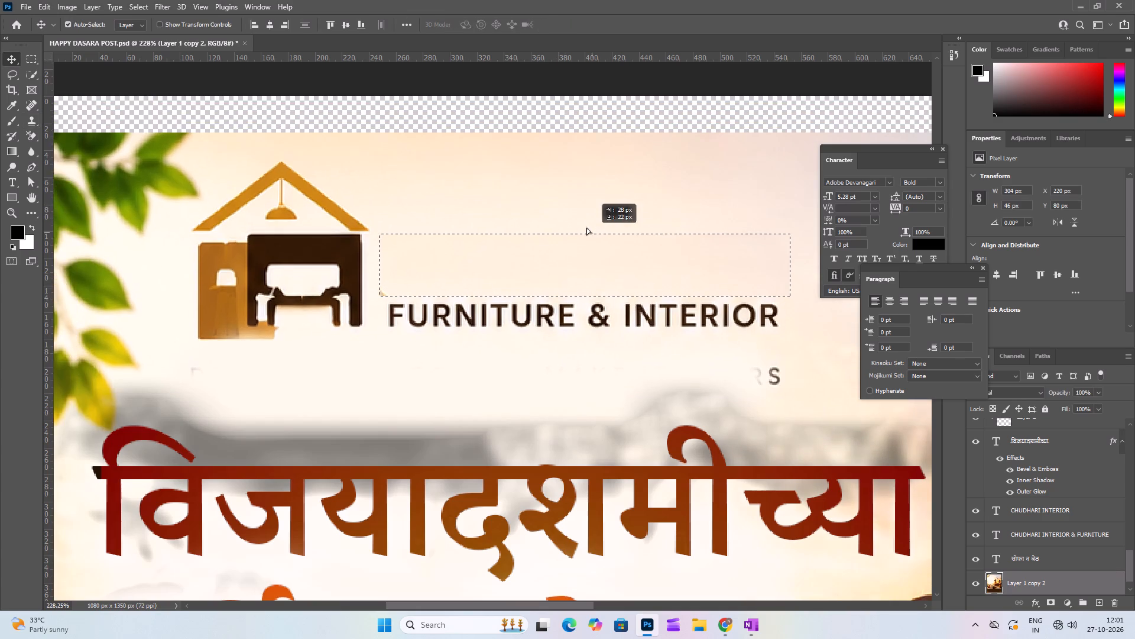
drag(586, 227, 585, 225)
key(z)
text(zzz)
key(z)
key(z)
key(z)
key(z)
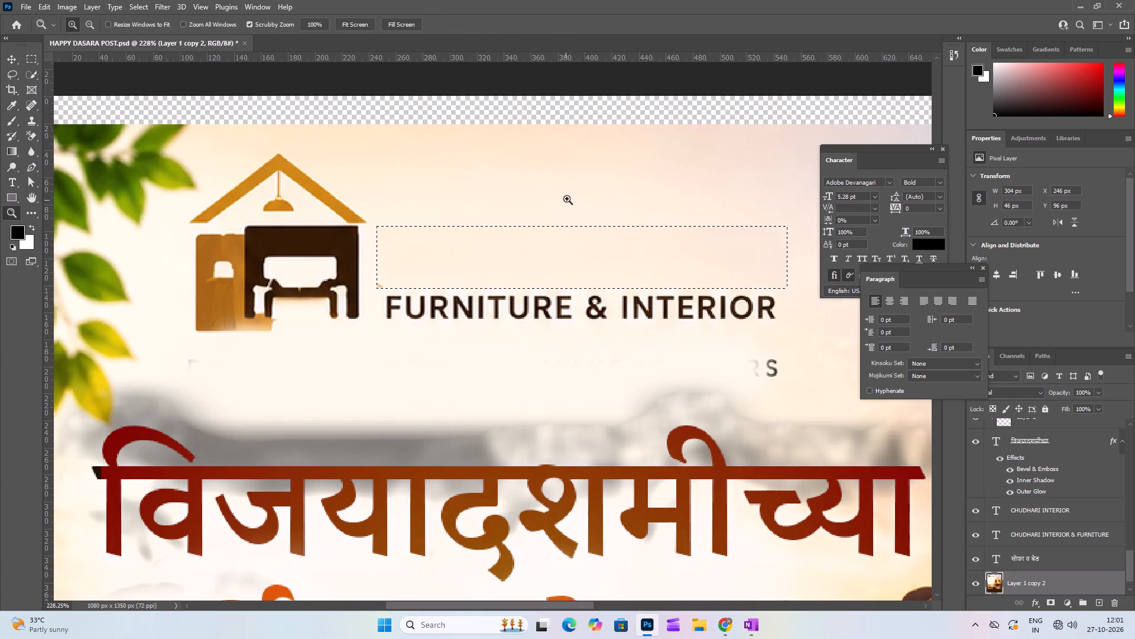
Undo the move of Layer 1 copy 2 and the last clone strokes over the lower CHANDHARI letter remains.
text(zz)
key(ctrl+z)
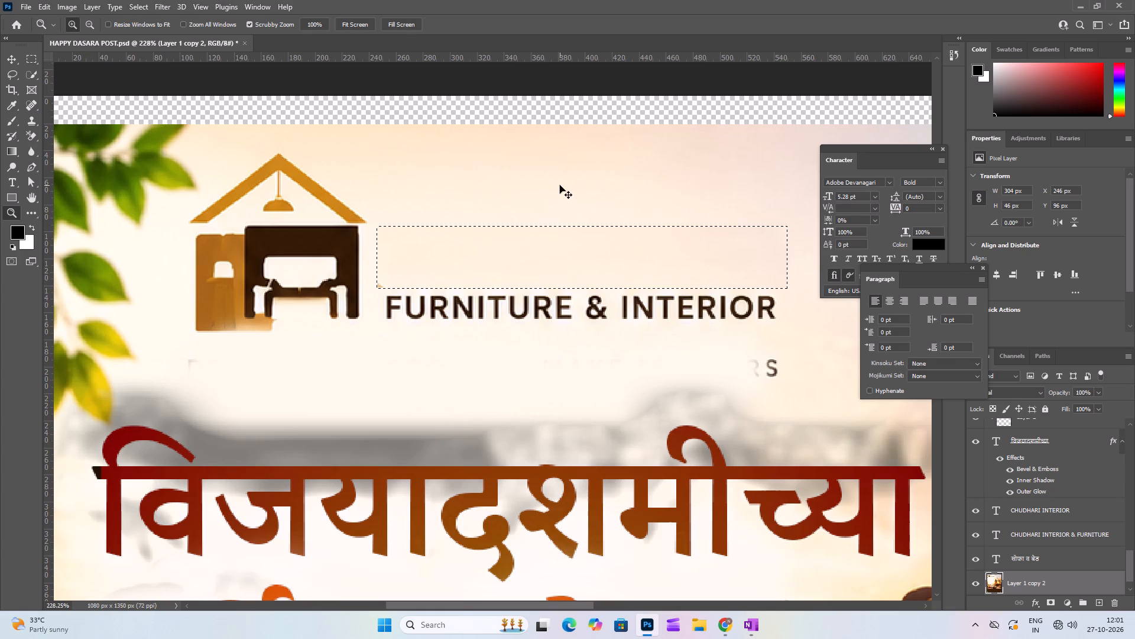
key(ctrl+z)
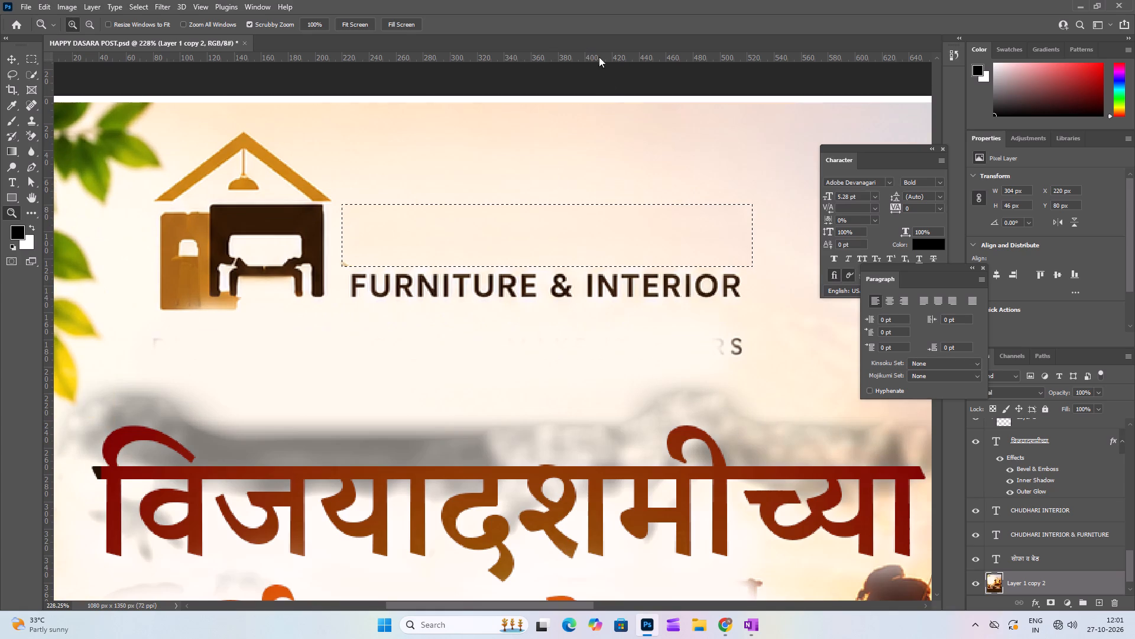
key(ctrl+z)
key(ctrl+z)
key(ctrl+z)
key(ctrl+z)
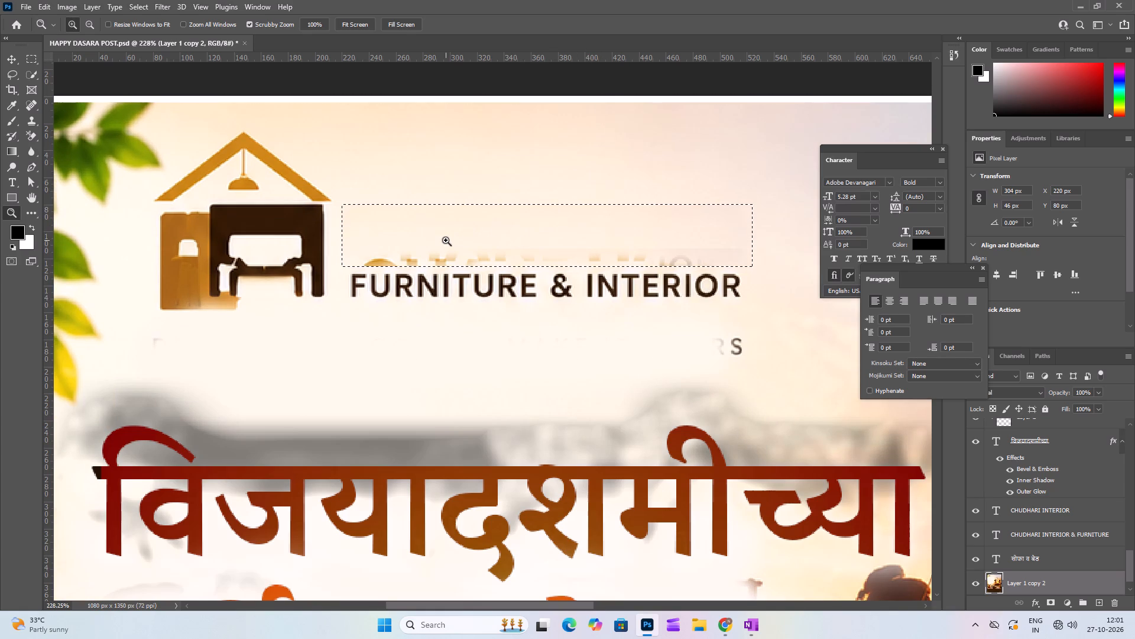
Examine the leftover CHANDHARI letter fragments above FURNITURE & INTERIOR, the whole poster and the heading area up close.
drag(444, 188, 473, 250)
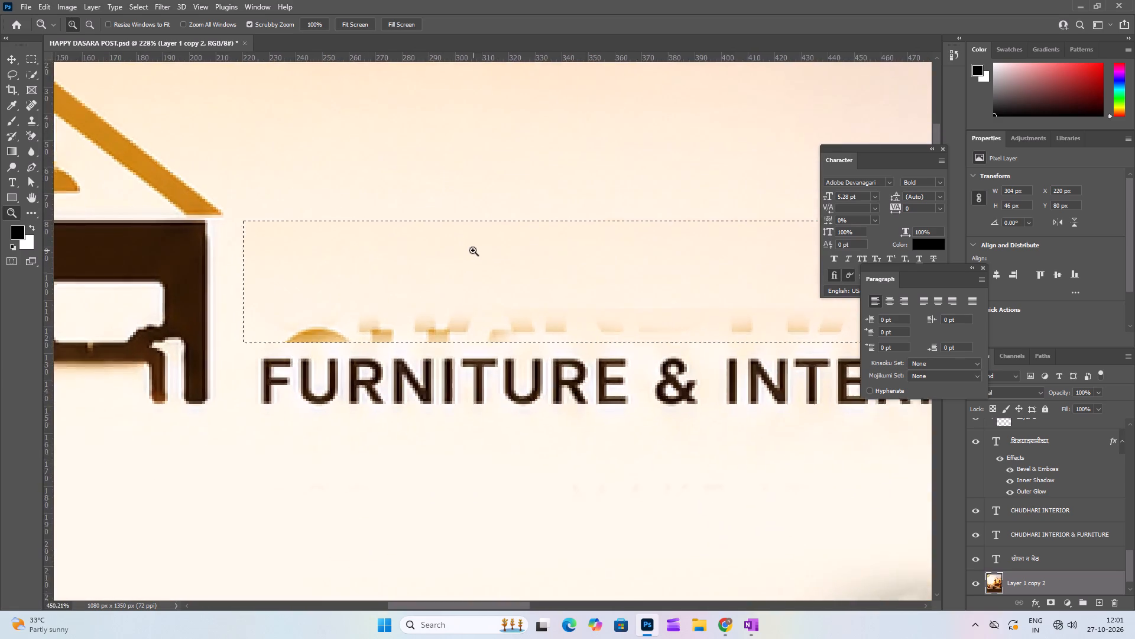
drag(473, 250, 485, 199)
scroll(337, 213, down, 17)
middle_click(319, 221)
scroll(316, 234, up, 1)
scroll(316, 234, down, 3)
scroll(315, 233, up, 1)
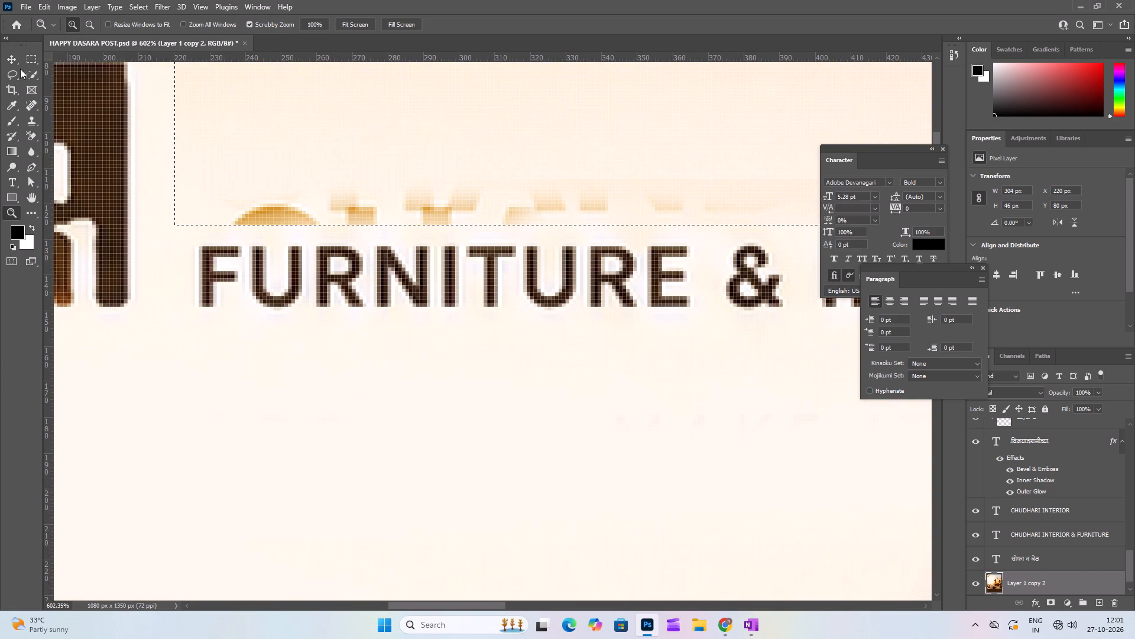
drag(582, 153, 478, 206)
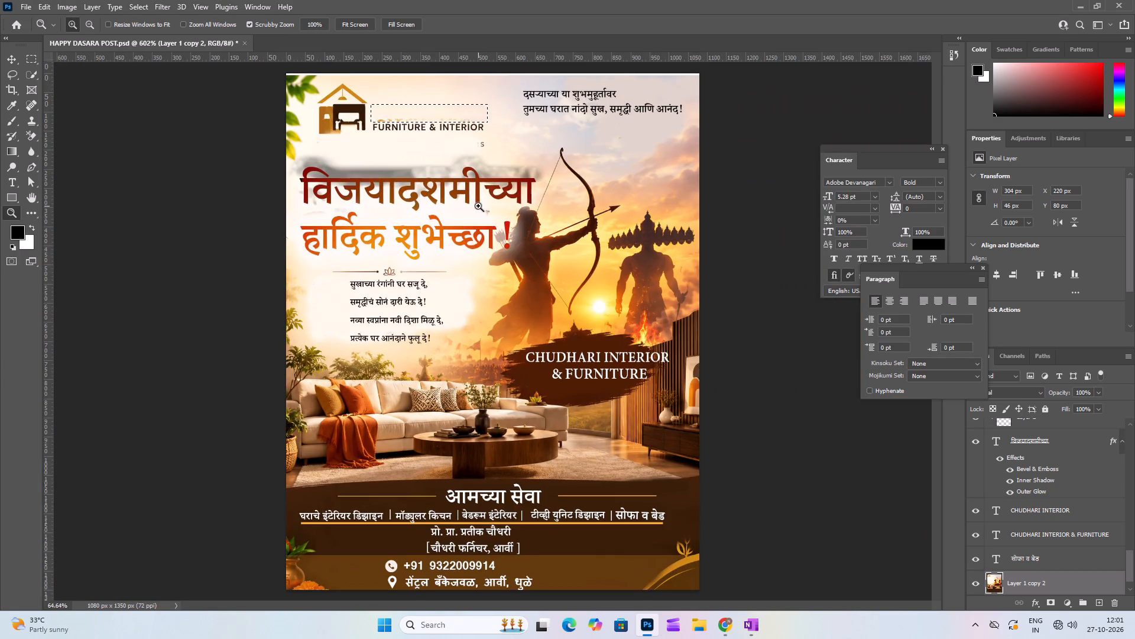
drag(478, 206, 479, 206)
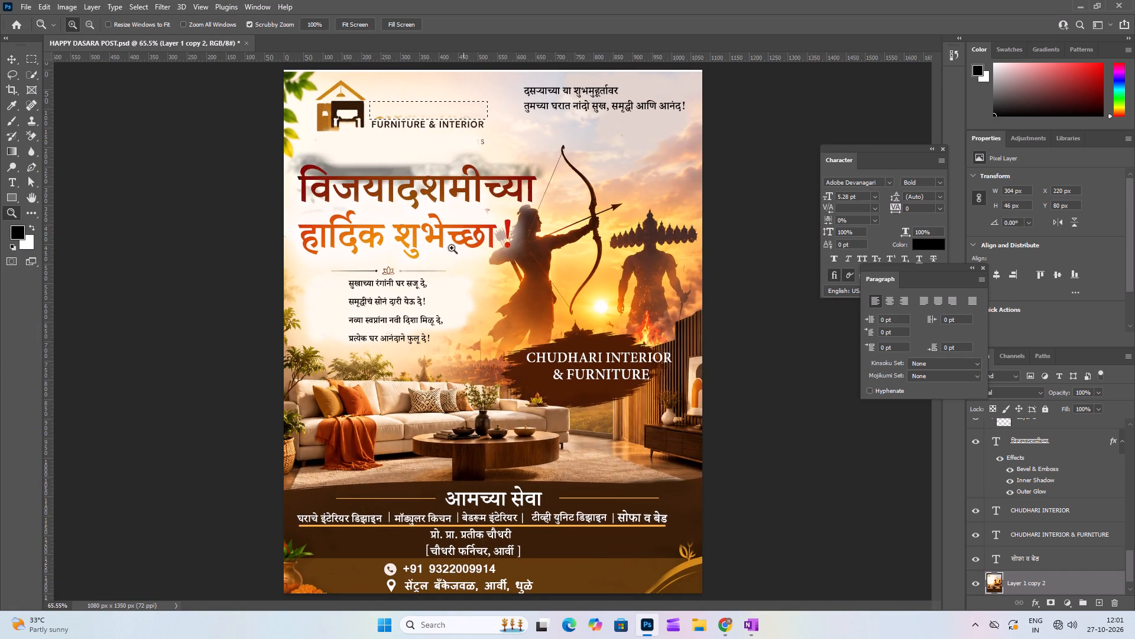
scroll(466, 108, up, 10)
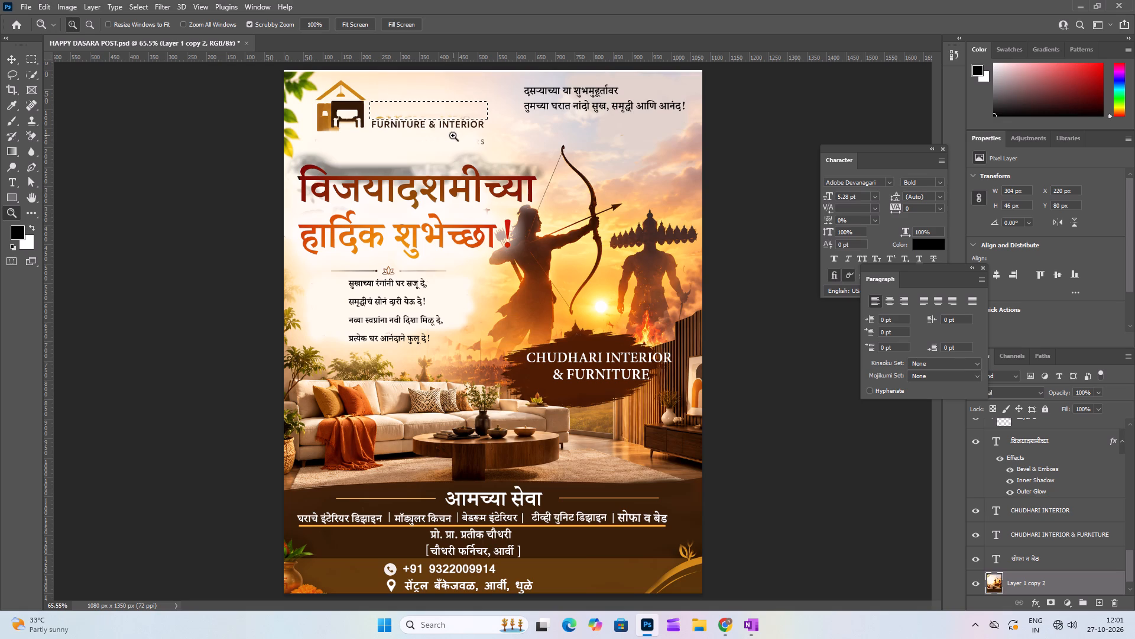
scroll(453, 135, up, 2)
alt+scroll(452, 140, up, 11)
alt+middle_drag(449, 154, 453, 190)
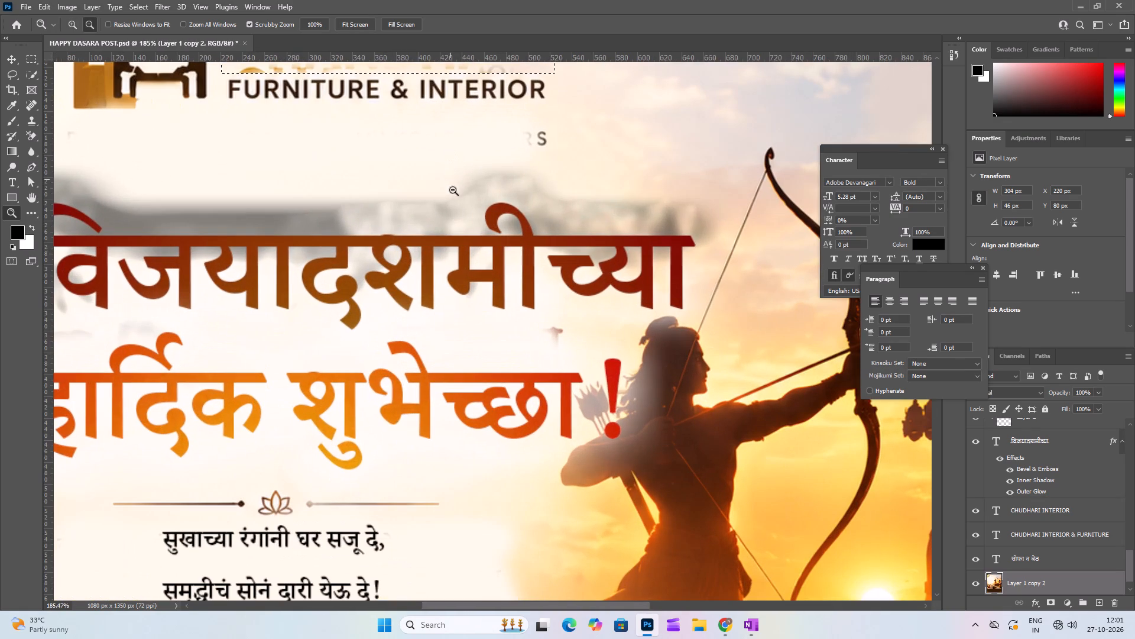
alt+middle_drag(453, 190, 481, 298)
alt+middle_drag(478, 293, 485, 332)
alt+middle_drag(461, 294, 484, 372)
middle_drag(482, 364, 475, 336)
Duplicate Layer 1 copy 2, offsetting the duplicate about 28 px to the right and 22 px down.
key(v)
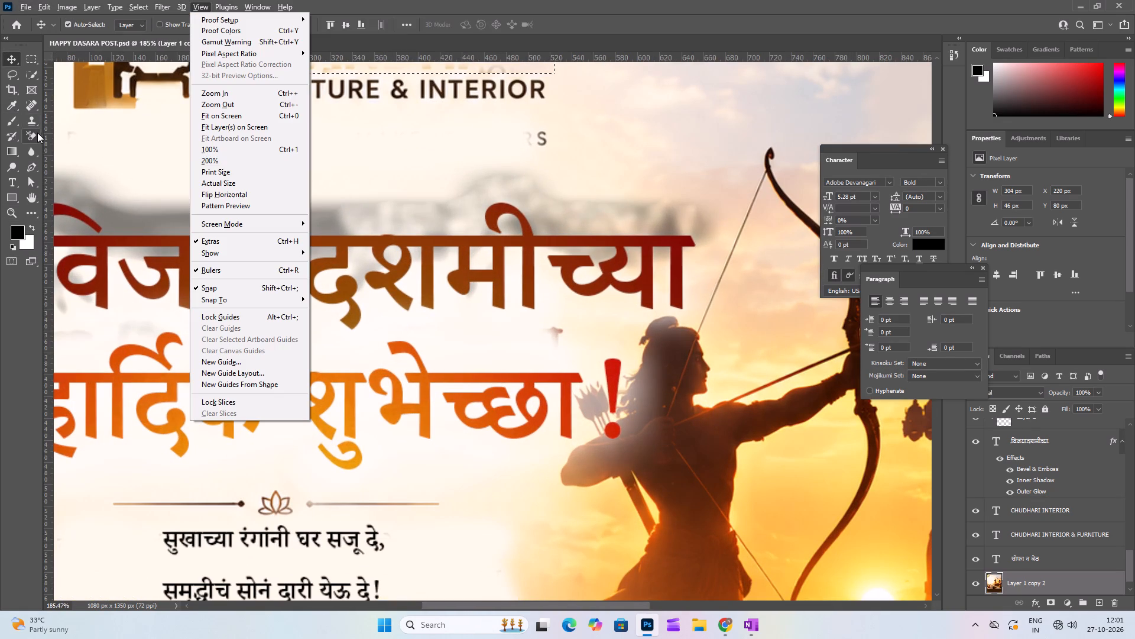
alt+click(426, 218)
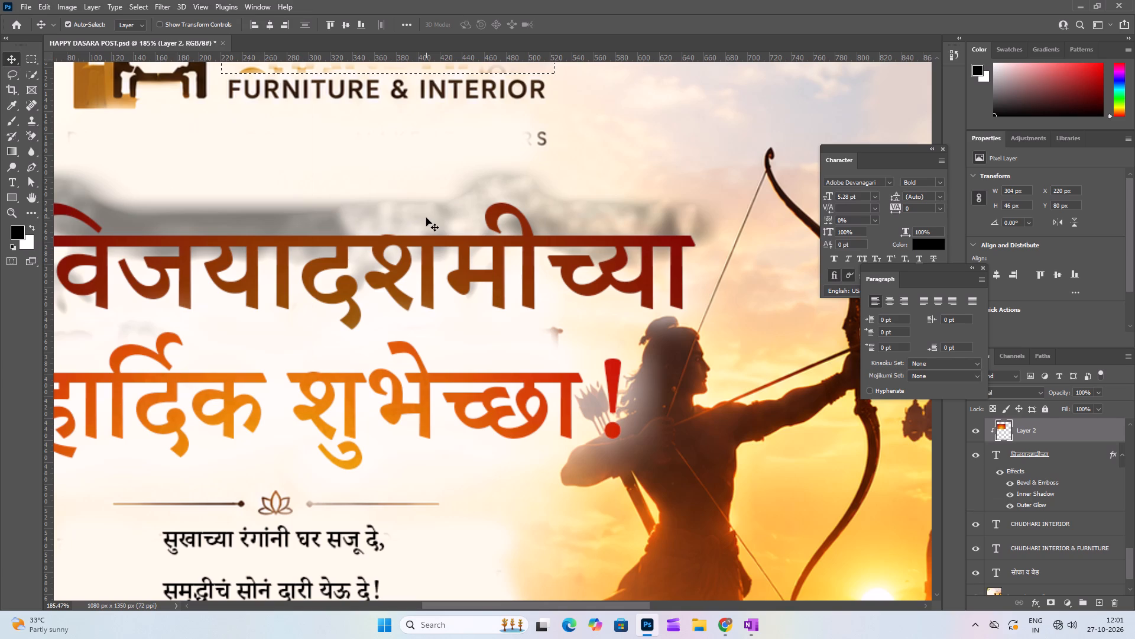
alt+middle_drag(427, 217, 452, 337)
middle_drag(445, 285, 449, 322)
ctrl+middle_drag(436, 288, 508, 353)
middle_drag(510, 341, 512, 334)
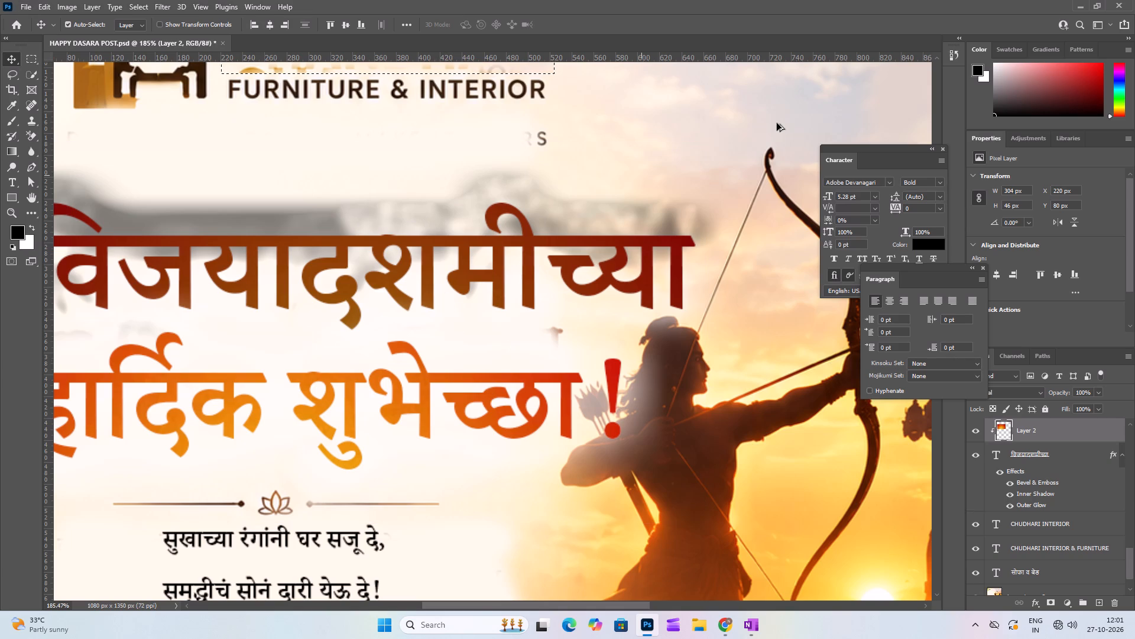
alt+middle_drag(777, 123, 786, 217)
alt+middle_drag(778, 215, 768, 212)
alt+drag(677, 172, 718, 202)
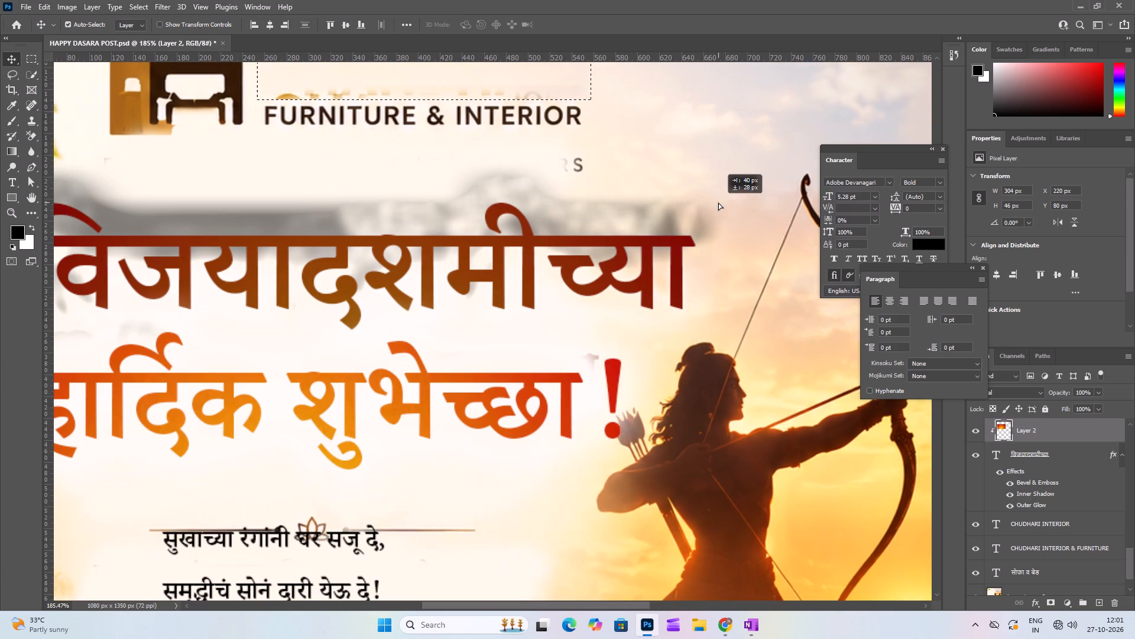
alt+drag(718, 202, 709, 196)
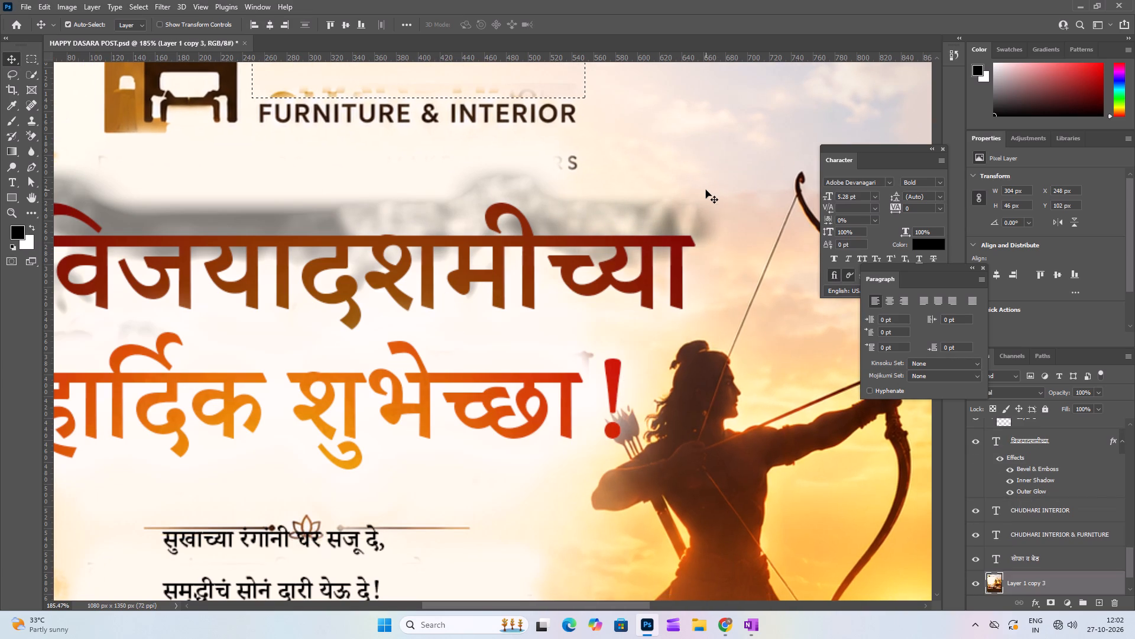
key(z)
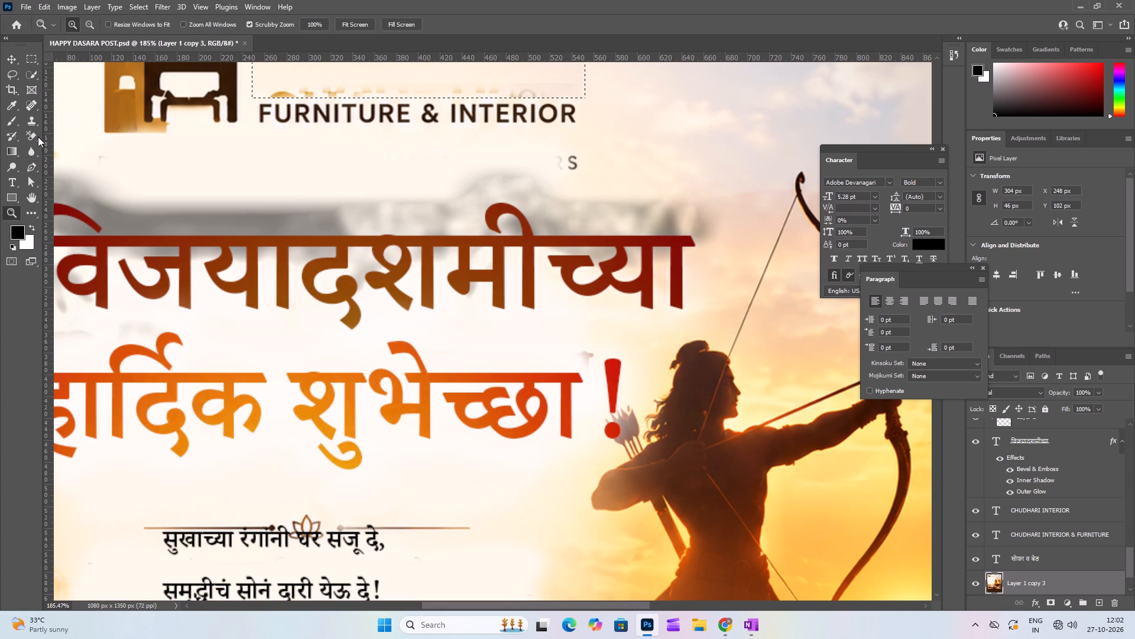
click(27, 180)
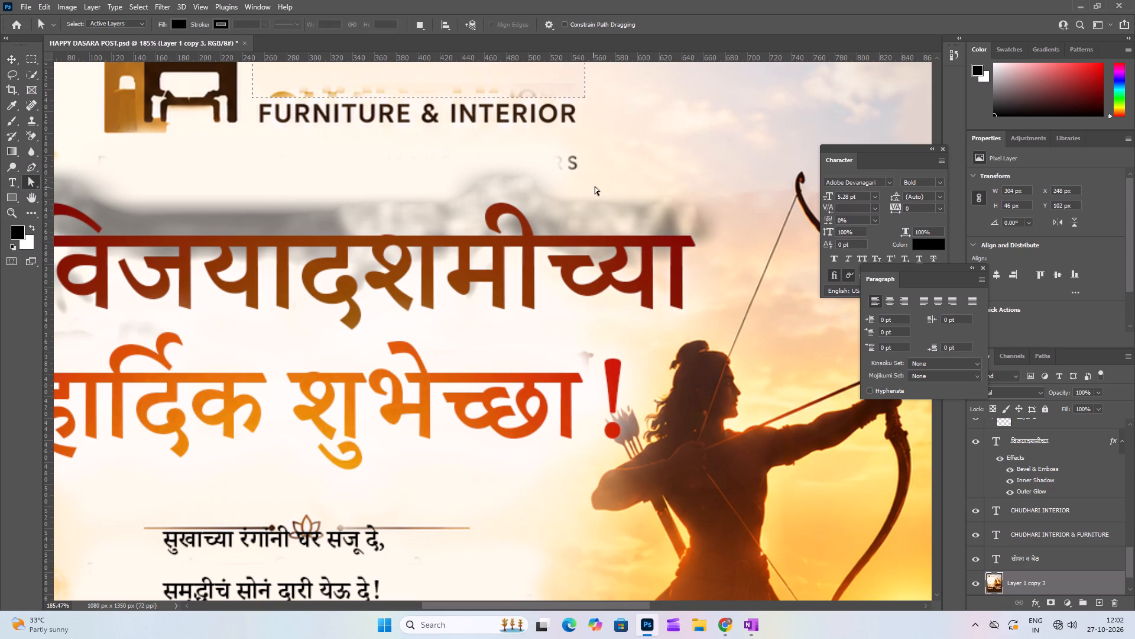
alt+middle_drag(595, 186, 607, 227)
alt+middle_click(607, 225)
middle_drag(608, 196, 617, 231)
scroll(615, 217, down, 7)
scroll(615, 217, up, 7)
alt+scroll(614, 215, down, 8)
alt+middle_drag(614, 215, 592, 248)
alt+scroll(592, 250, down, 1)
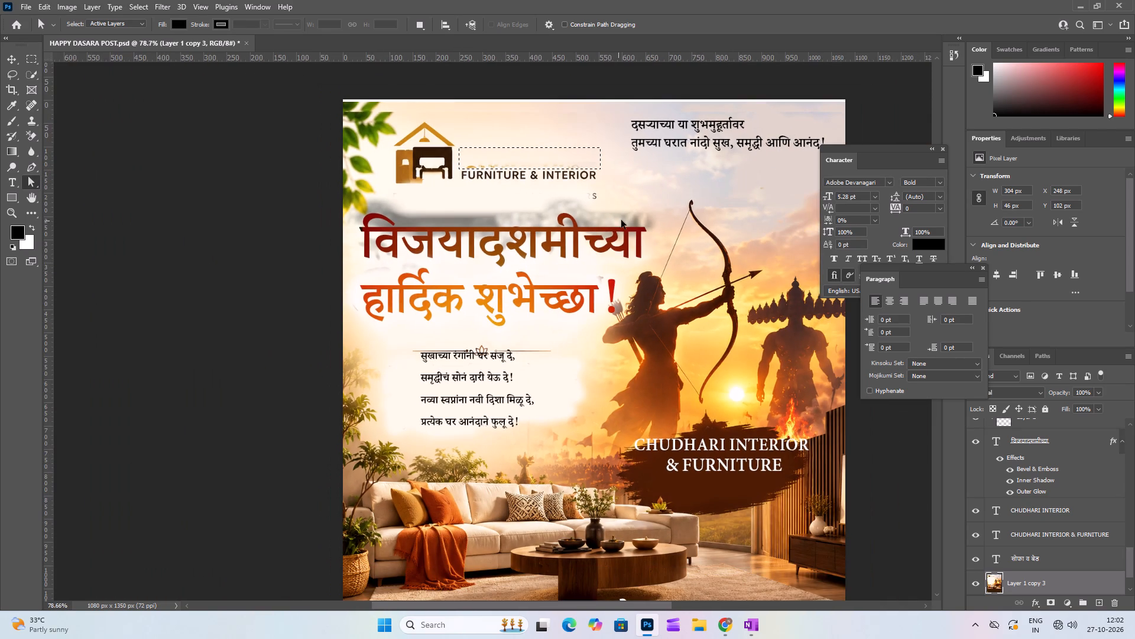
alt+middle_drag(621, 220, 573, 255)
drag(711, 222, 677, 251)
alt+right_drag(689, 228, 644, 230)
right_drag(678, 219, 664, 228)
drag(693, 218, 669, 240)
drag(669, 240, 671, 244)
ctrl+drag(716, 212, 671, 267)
Deselect the rectangular selection around the CHANDHARI remains above FURNITURE & INTERIOR.
scroll(505, 104, up, 5)
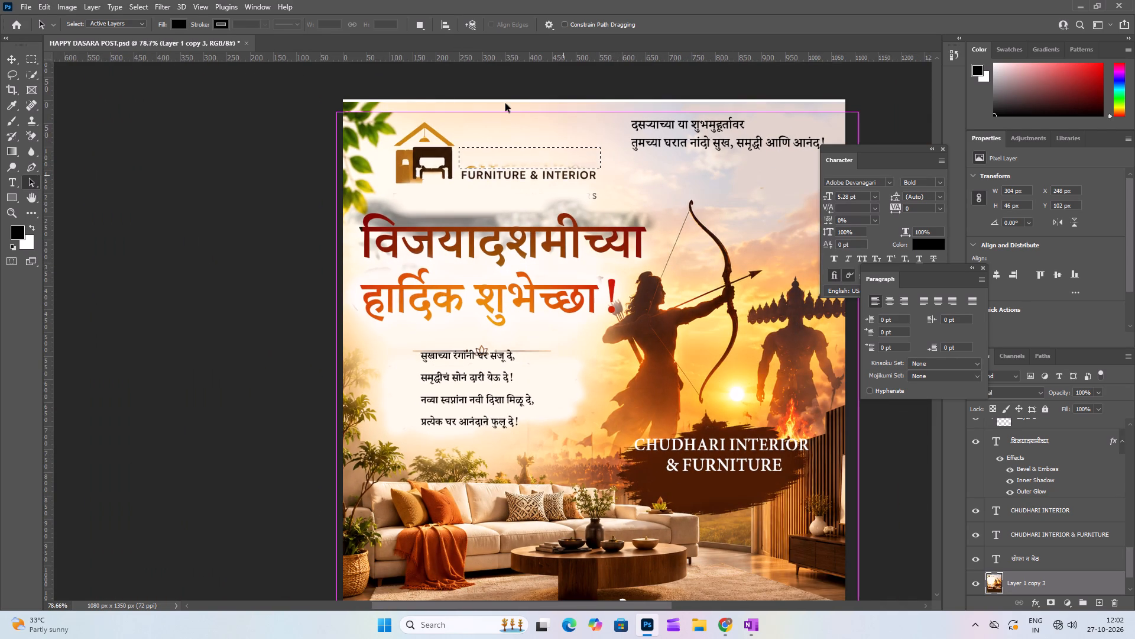
scroll(505, 104, up, 13)
scroll(550, 187, up, 1)
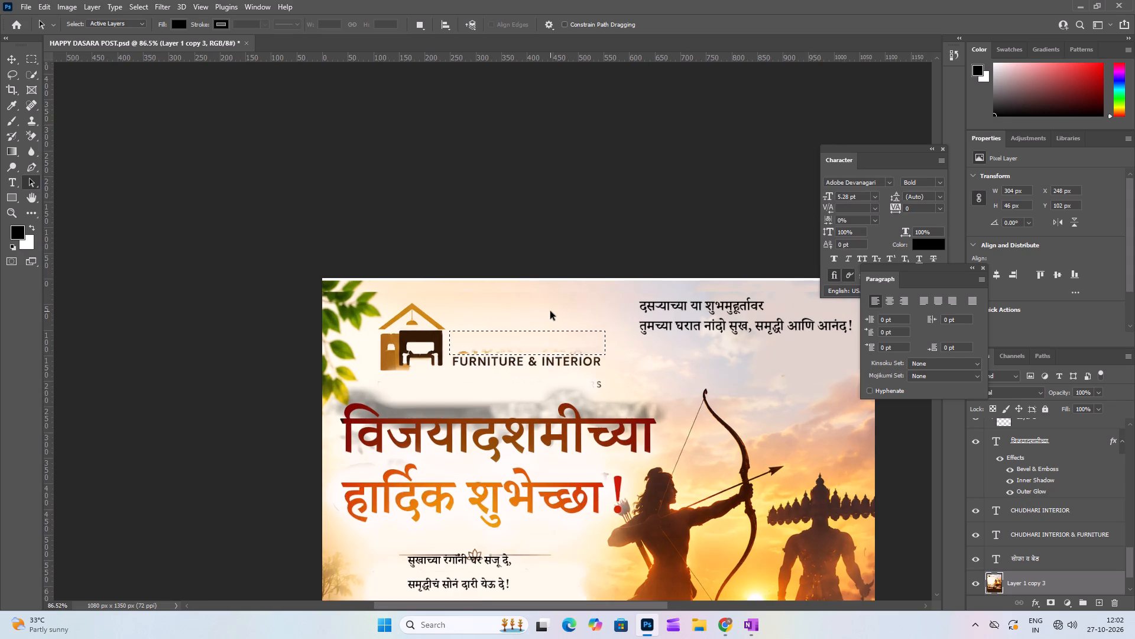
alt+scroll(550, 311, up, 14)
alt+middle_drag(546, 318, 670, 233)
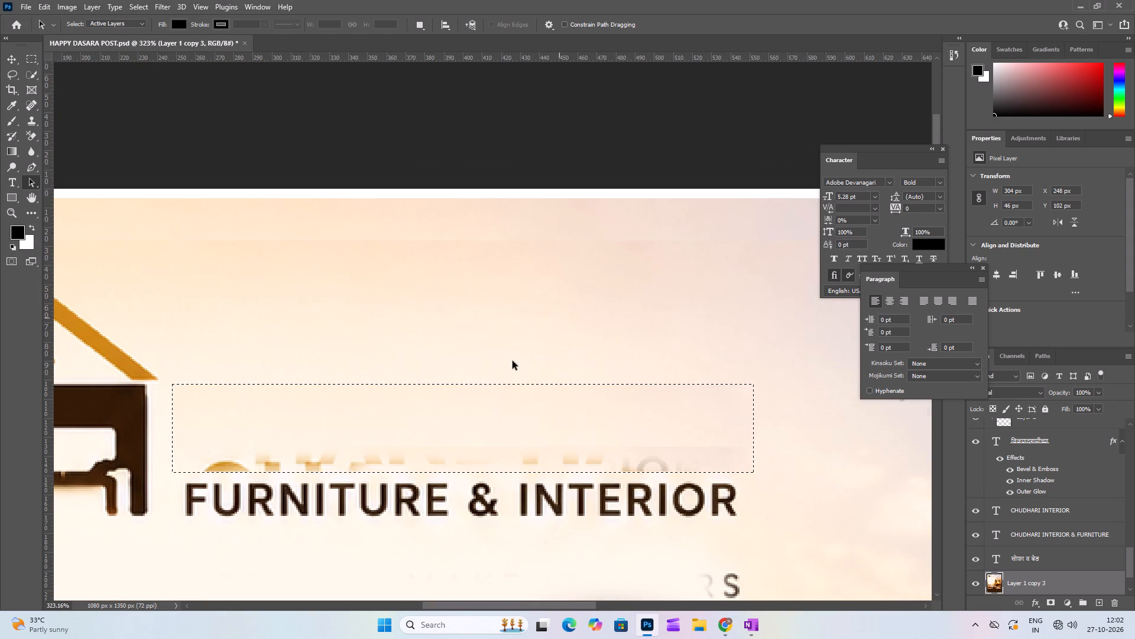
click(349, 388)
double_click(353, 381)
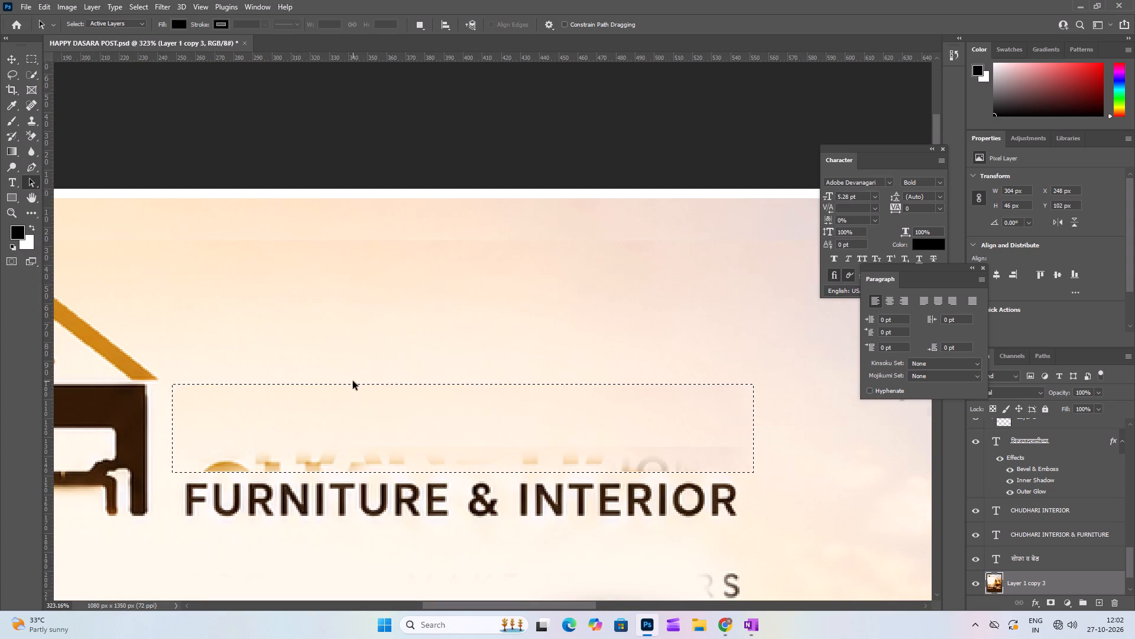
key(d)
key(ctrl+d)
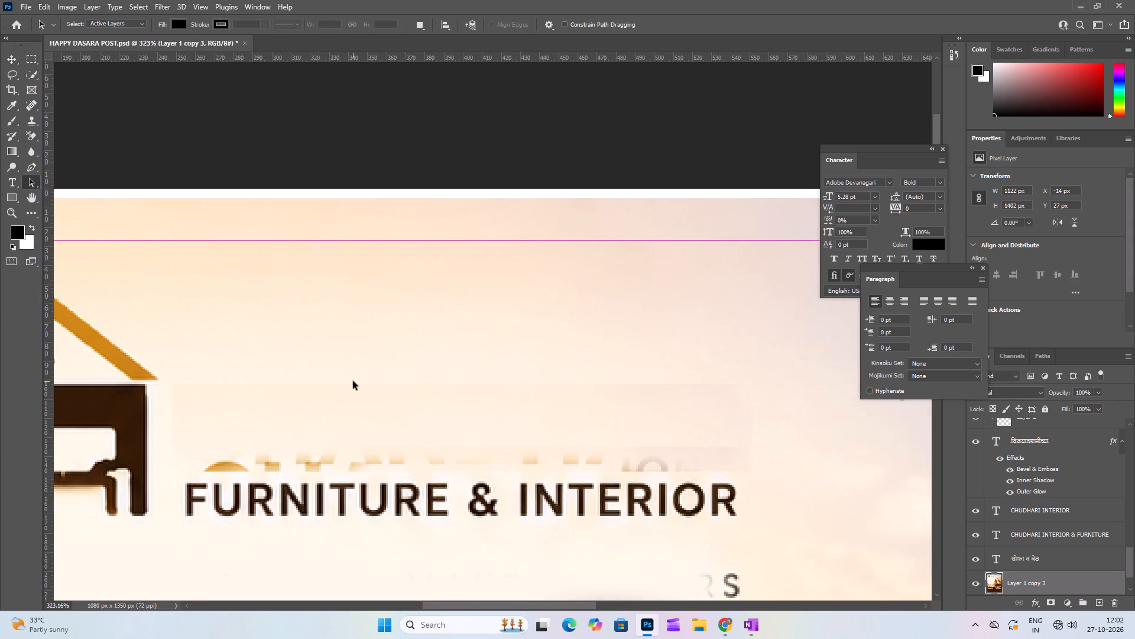
On Layer 1 copy 3, clone plain background over the patch's upper seam above the FURN letters of FURNITURE with the Clone Stamp.
scroll(363, 374, down, 2)
scroll(363, 374, up, 2)
scroll(363, 374, down, 3)
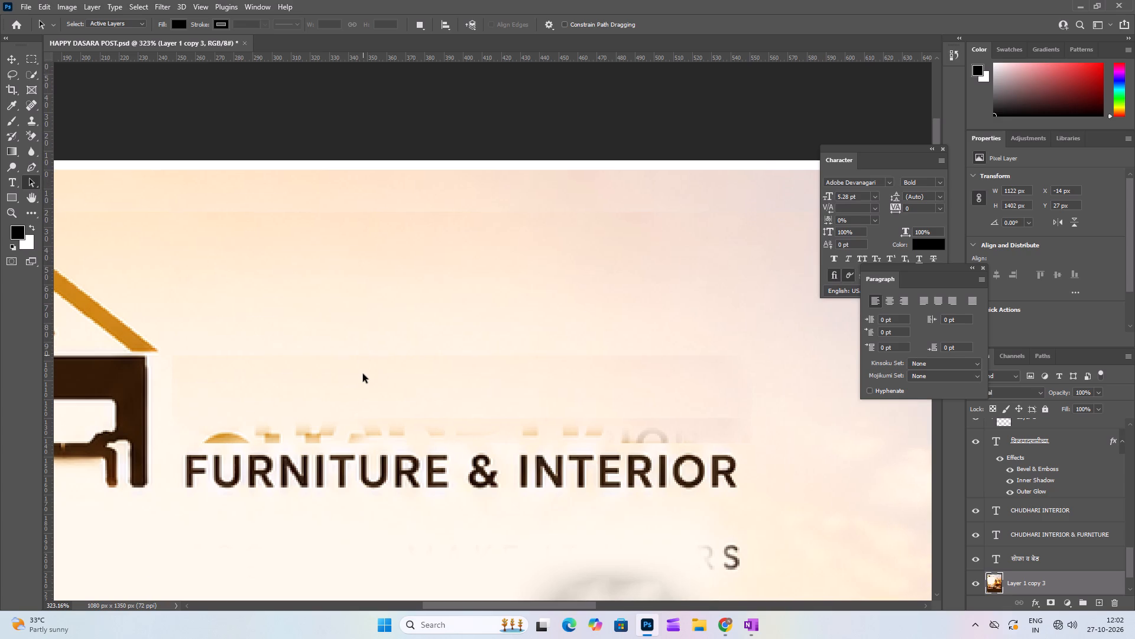
key(s)
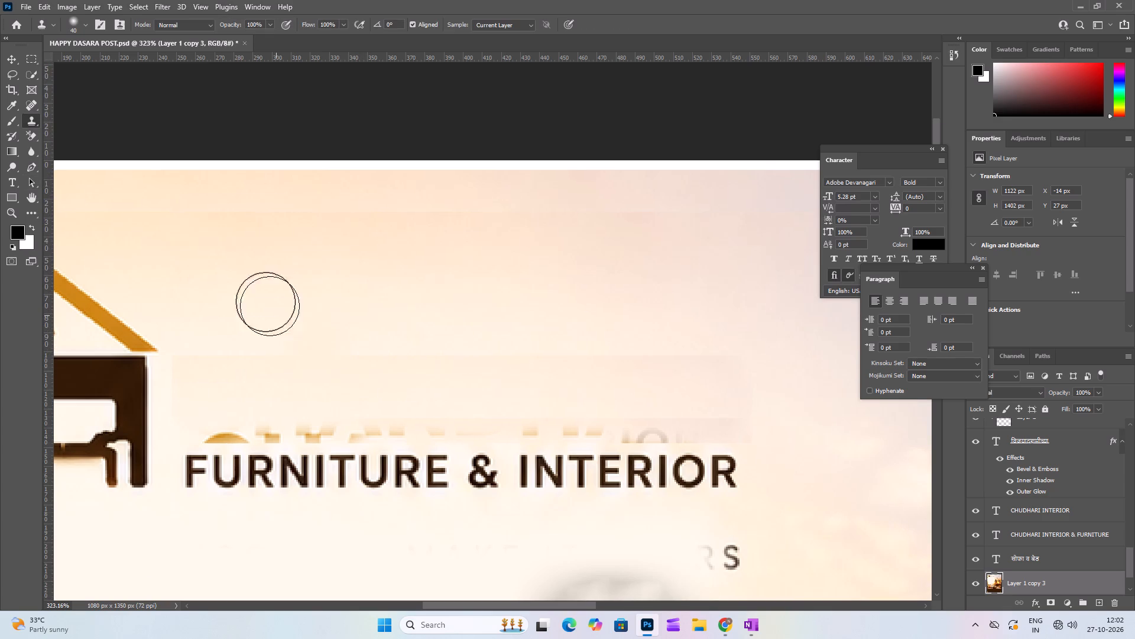
alt+double_click(203, 312)
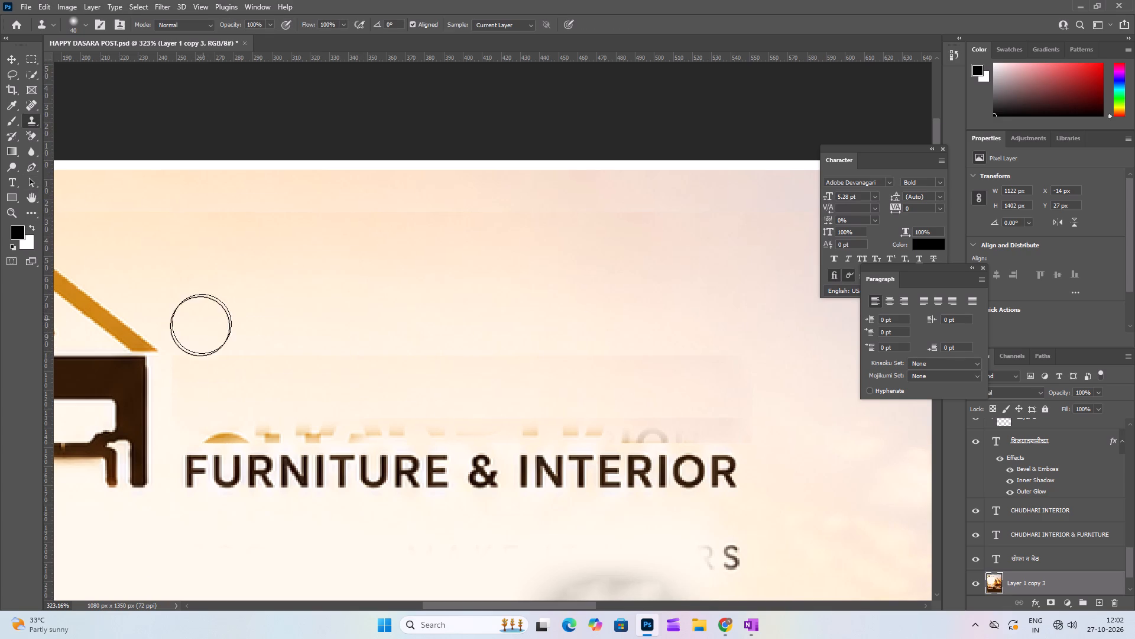
drag(180, 351, 215, 394)
drag(236, 345, 231, 373)
drag(225, 348, 215, 383)
drag(214, 340, 232, 363)
drag(236, 338, 252, 374)
drag(281, 335, 296, 383)
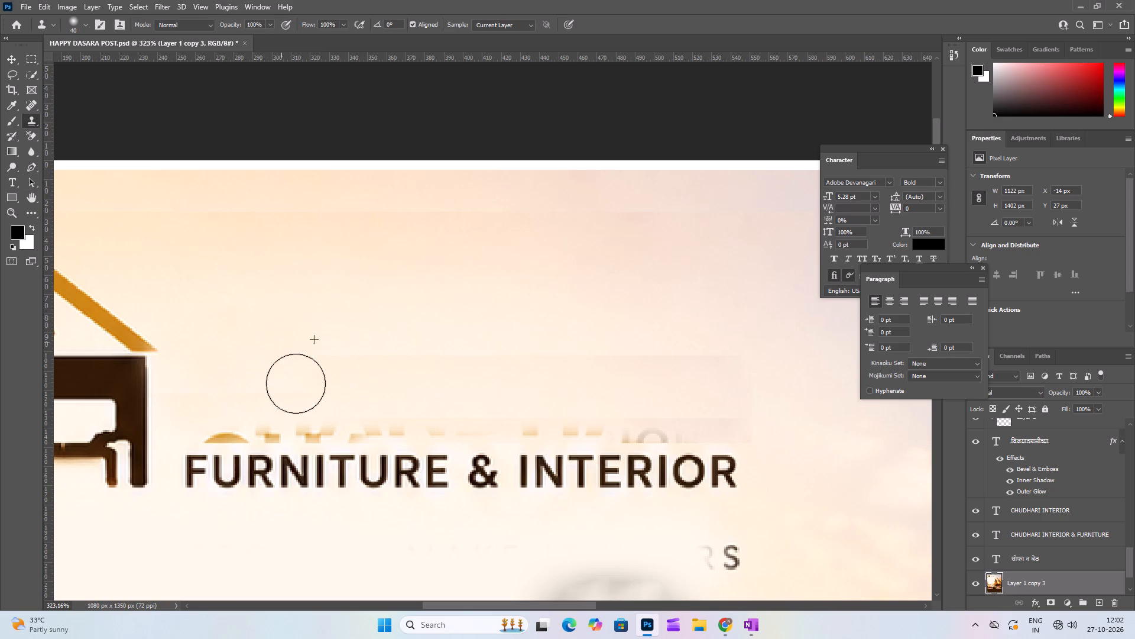
drag(296, 383, 303, 369)
Clone the background over the patch's upper seam from above the T of FURNITURE to above the T of INTERIOR.
drag(310, 341, 328, 369)
drag(335, 340, 362, 367)
drag(367, 332, 377, 377)
drag(376, 325, 383, 375)
drag(398, 327, 420, 390)
drag(424, 341, 456, 404)
drag(476, 347, 487, 399)
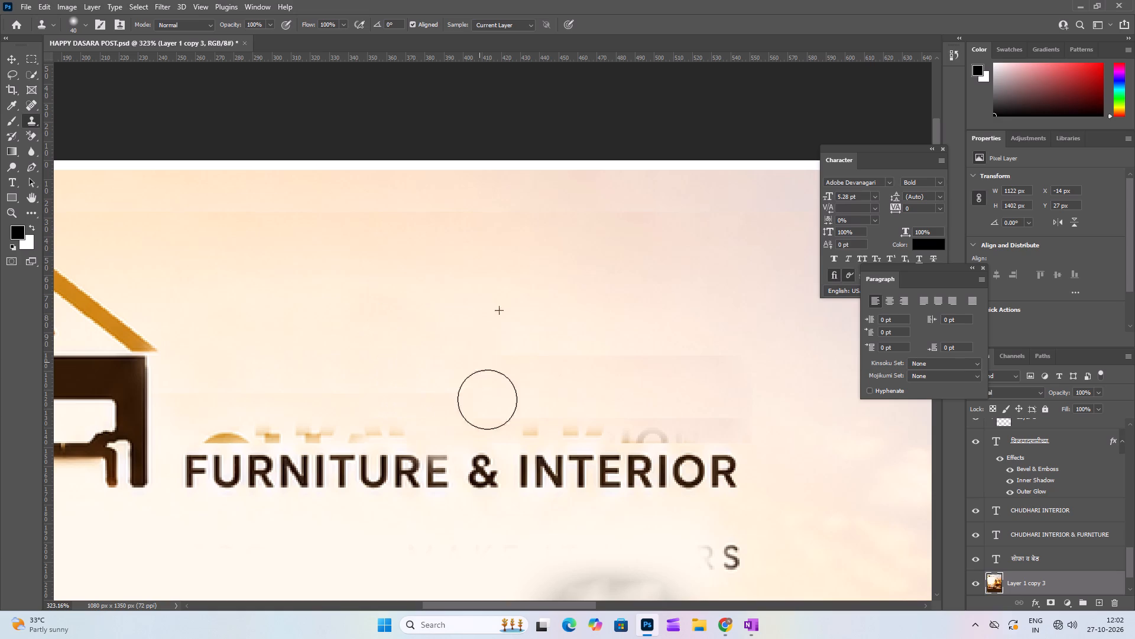
drag(487, 399, 501, 398)
drag(502, 359, 513, 383)
drag(520, 345, 536, 368)
drag(554, 325, 579, 379)
drag(586, 349, 588, 369)
Resample the plain background above the patch and clone it in long strokes across the band from FURNITURE to INTERIOR.
alt+click(291, 304)
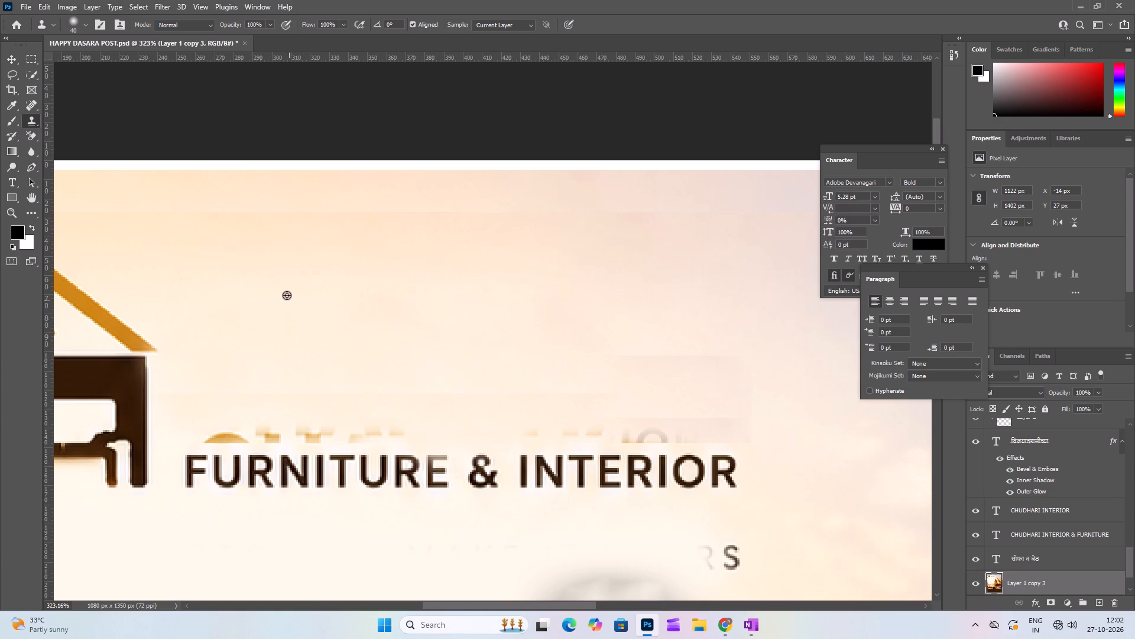
alt+drag(278, 288, 270, 298)
drag(208, 347, 353, 415)
drag(314, 375, 494, 376)
drag(507, 362, 634, 381)
Resample the background above INTERIOR and clone it over the patch's visible upper corner above the word's last letters.
alt+double_click(553, 315)
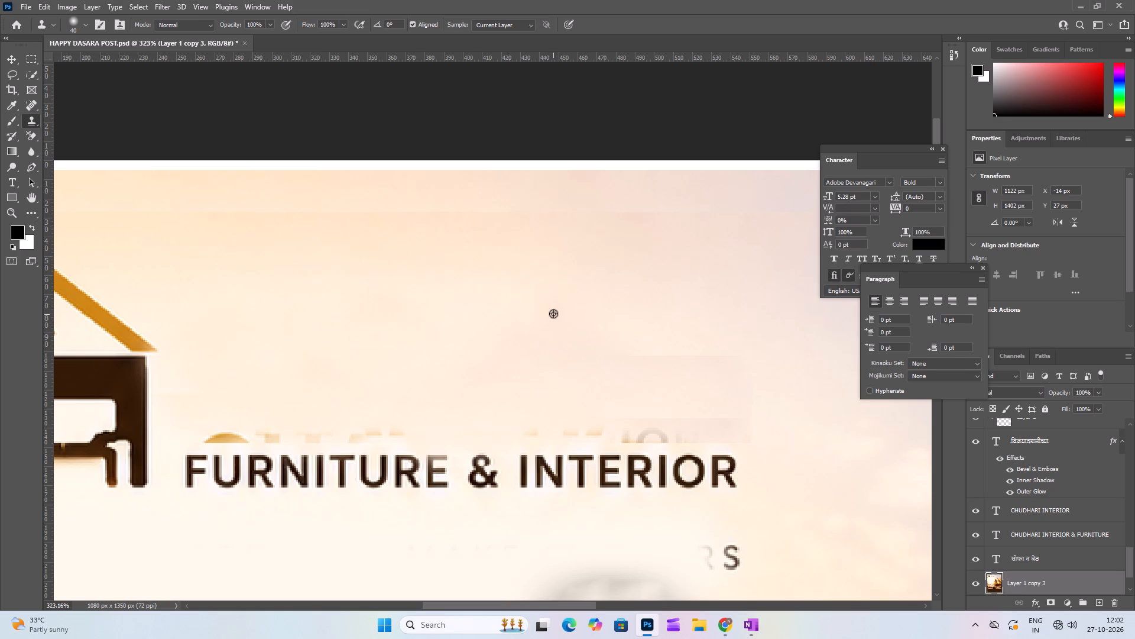
drag(632, 363, 706, 366)
drag(658, 353, 738, 375)
drag(604, 340, 727, 370)
drag(650, 344, 742, 386)
Sample the plain background beside INTERIOR and clone it over the final R and the edge of the O.
alt+click(696, 357)
alt+click(831, 400)
alt+click(825, 403)
drag(781, 409, 747, 454)
drag(774, 395, 709, 455)
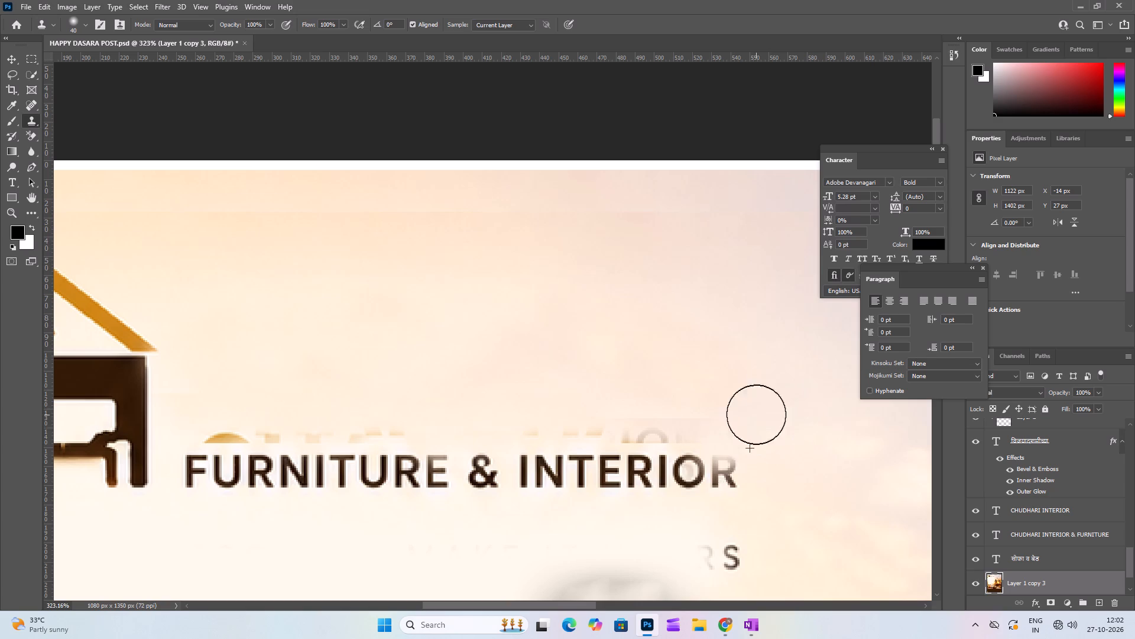
drag(752, 413, 702, 469)
drag(739, 421, 753, 497)
alt+click(829, 443)
alt+drag(831, 446, 823, 450)
drag(761, 441, 723, 490)
drag(752, 441, 703, 495)
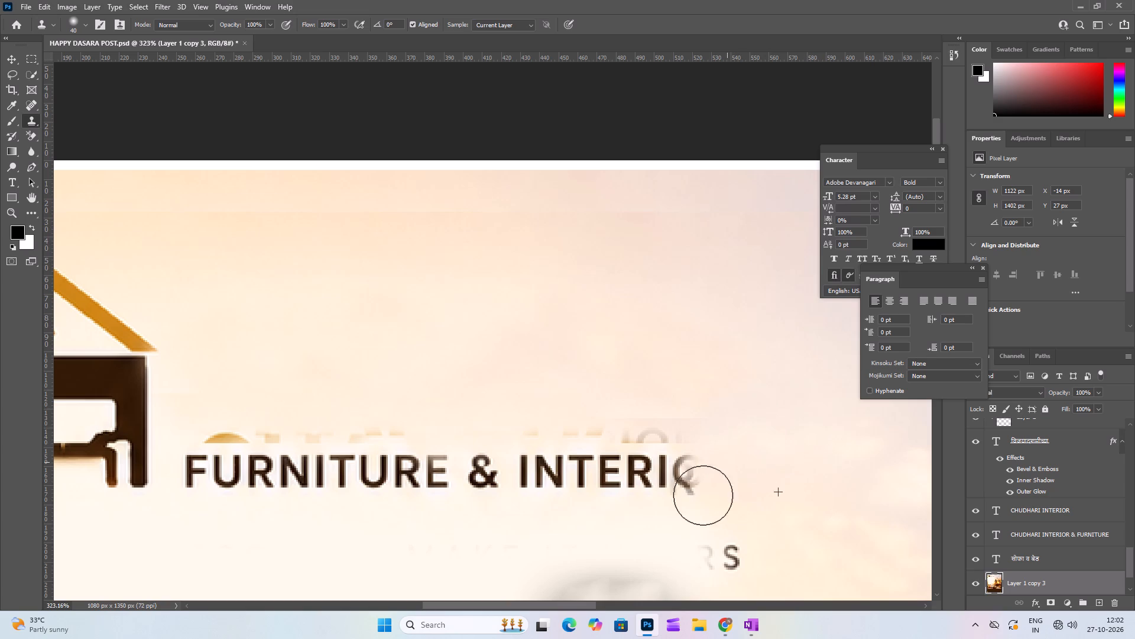
drag(703, 495, 714, 491)
Clone the background over the letters E, R, I and O of INTERIOR and the gold letter remnants above them.
drag(751, 446, 692, 506)
drag(712, 465, 663, 490)
drag(735, 430, 677, 470)
drag(728, 430, 619, 477)
alt+triple_click(765, 445)
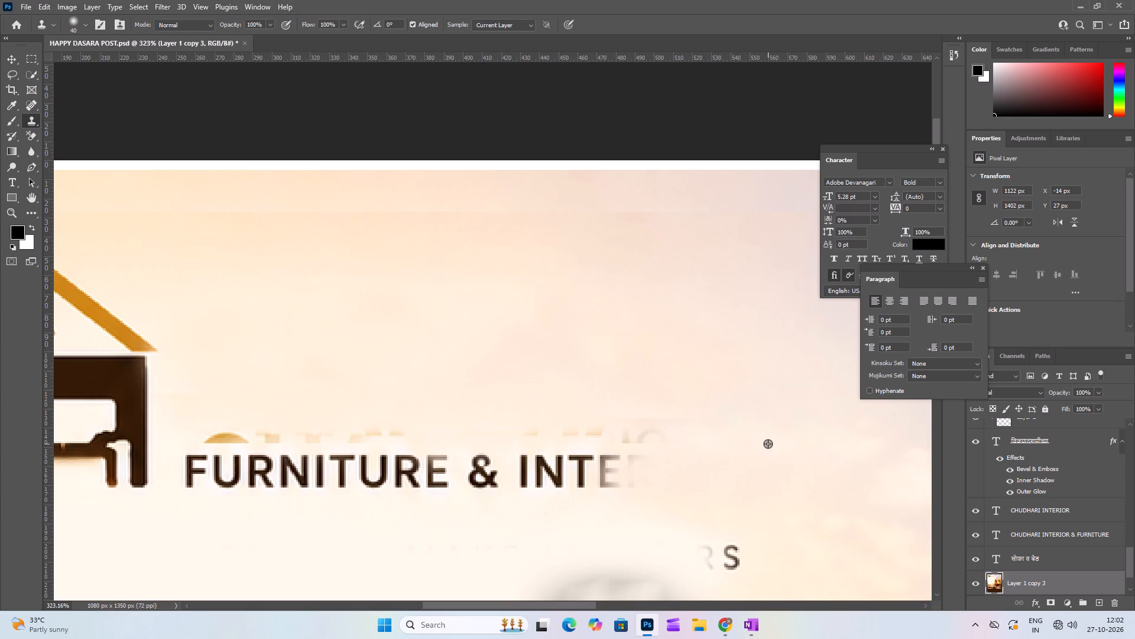
drag(741, 420, 634, 481)
drag(700, 427, 633, 458)
drag(679, 416, 628, 468)
drag(656, 421, 602, 467)
drag(654, 409, 644, 422)
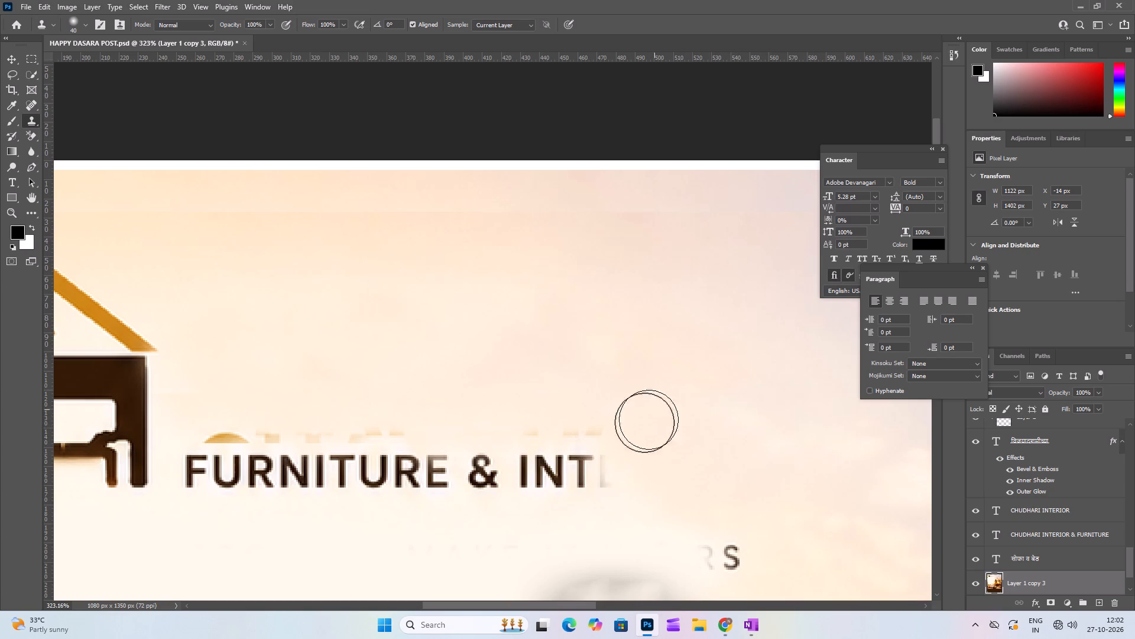
Clone the background over the letters INT of INTERIOR and the faint remnants above them.
drag(644, 422, 585, 501)
drag(643, 430, 579, 492)
drag(628, 435, 557, 483)
drag(611, 421, 513, 500)
drag(585, 438, 522, 499)
drag(596, 412, 505, 488)
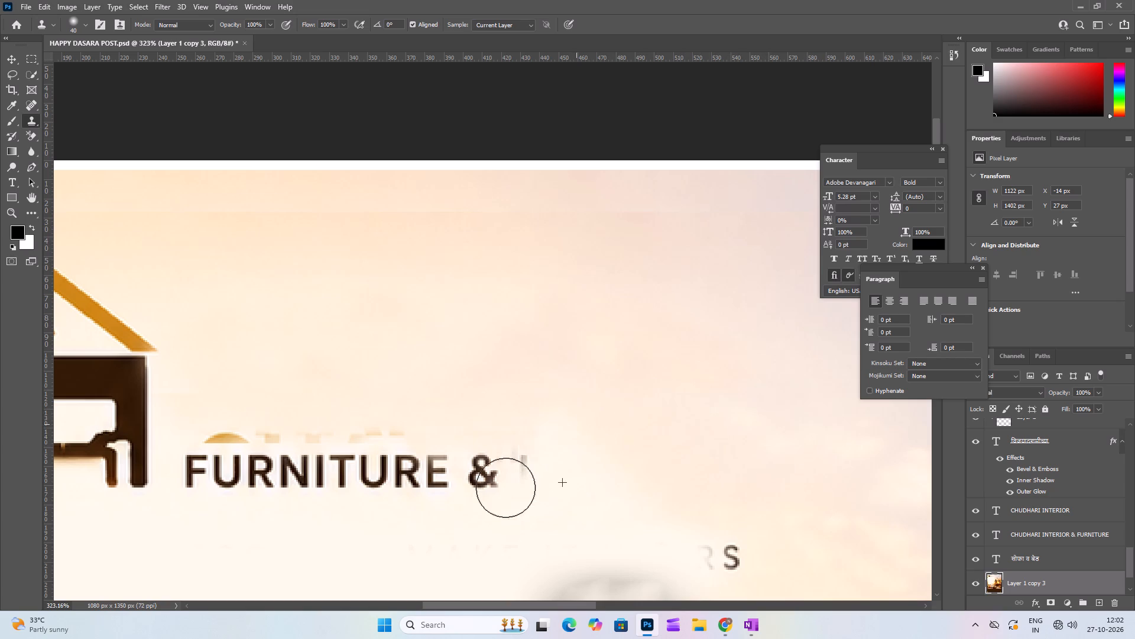
drag(505, 488, 497, 486)
Clone the background over the ampersand and the last letters of FURNITURE.
drag(556, 424, 488, 496)
drag(536, 451, 471, 511)
drag(534, 430, 468, 485)
drag(503, 438, 457, 479)
drag(510, 422, 431, 484)
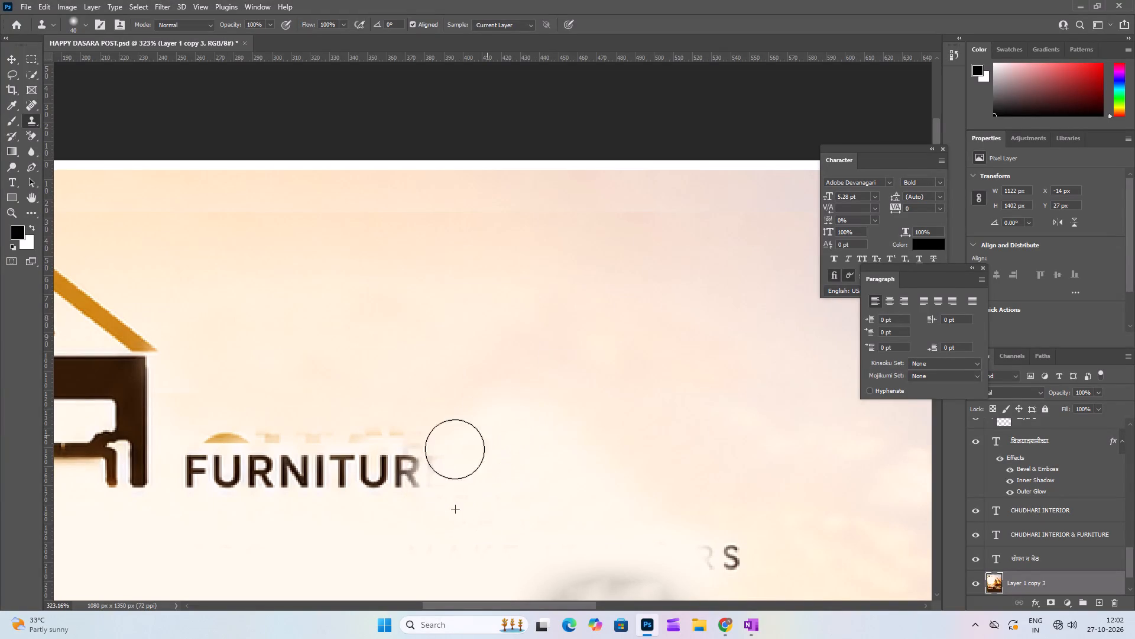
drag(502, 414, 393, 492)
Clone the background over the middle letters of FURNITURE and the gold remnants above them, working back towards the F.
drag(426, 435, 362, 493)
drag(423, 437, 364, 483)
drag(396, 440, 326, 493)
drag(385, 418, 339, 486)
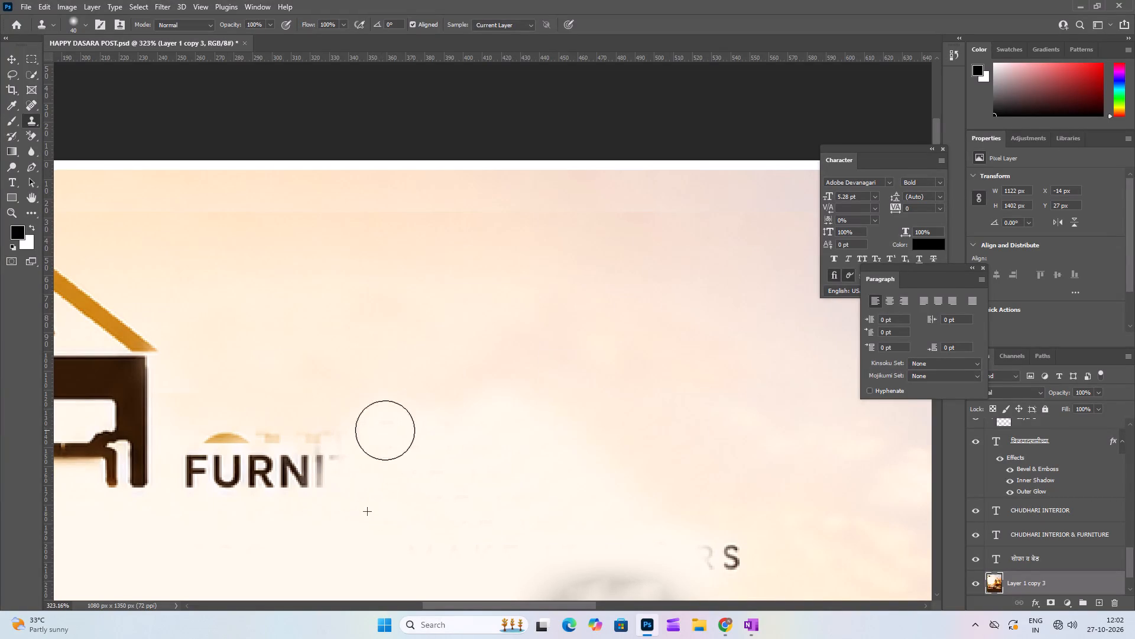
drag(380, 431, 317, 467)
drag(371, 428, 293, 492)
drag(311, 446, 257, 476)
drag(315, 428, 221, 471)
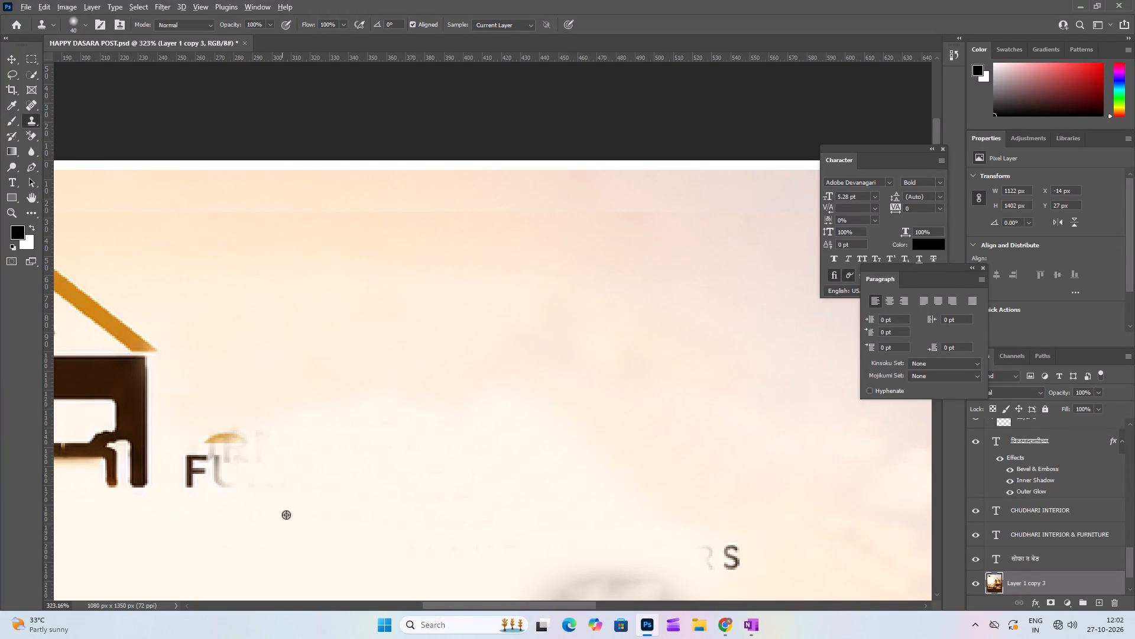
Resample the plain background below FURNITURE and clone over the remaining FU letters and the stray cloned letter traces beside the house logo.
alt+click(295, 544)
alt+drag(293, 522, 293, 509)
drag(319, 455, 157, 500)
drag(219, 479, 239, 471)
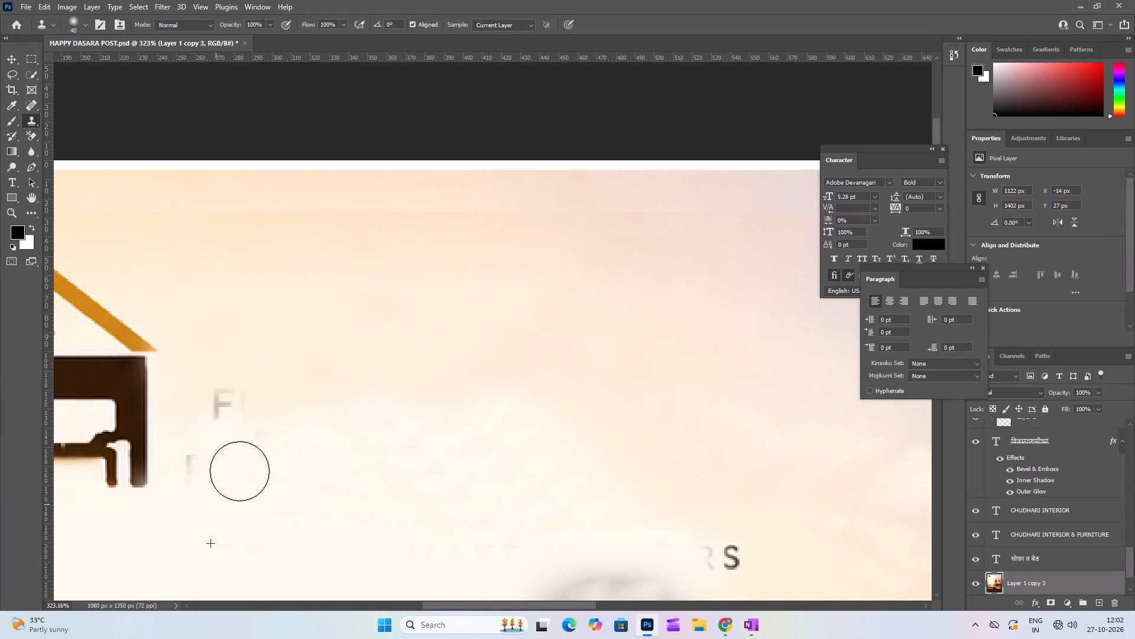
drag(239, 471, 182, 472)
alt+click(209, 543)
alt+drag(210, 545, 210, 510)
drag(186, 428, 202, 420)
drag(215, 408, 223, 406)
click(227, 404)
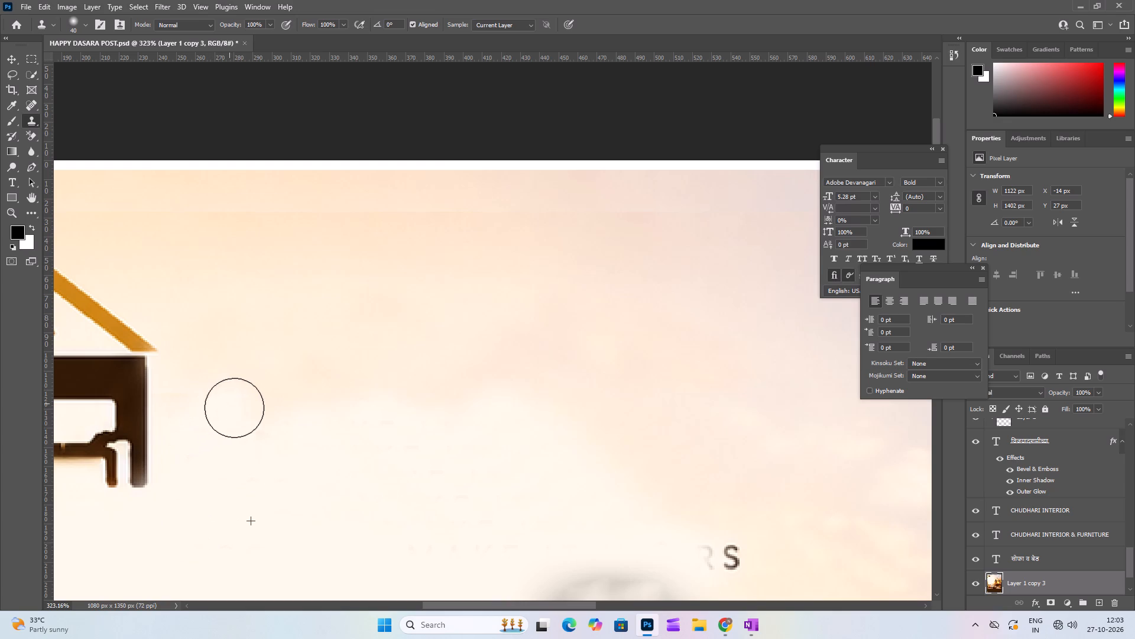
drag(241, 418, 267, 466)
click(196, 467)
Sample the sky below the Marathi greeting and clone it over the leftover RS letters above the grey blurred shape.
scroll(234, 462, down, 5)
alt+scroll(291, 455, down, 3)
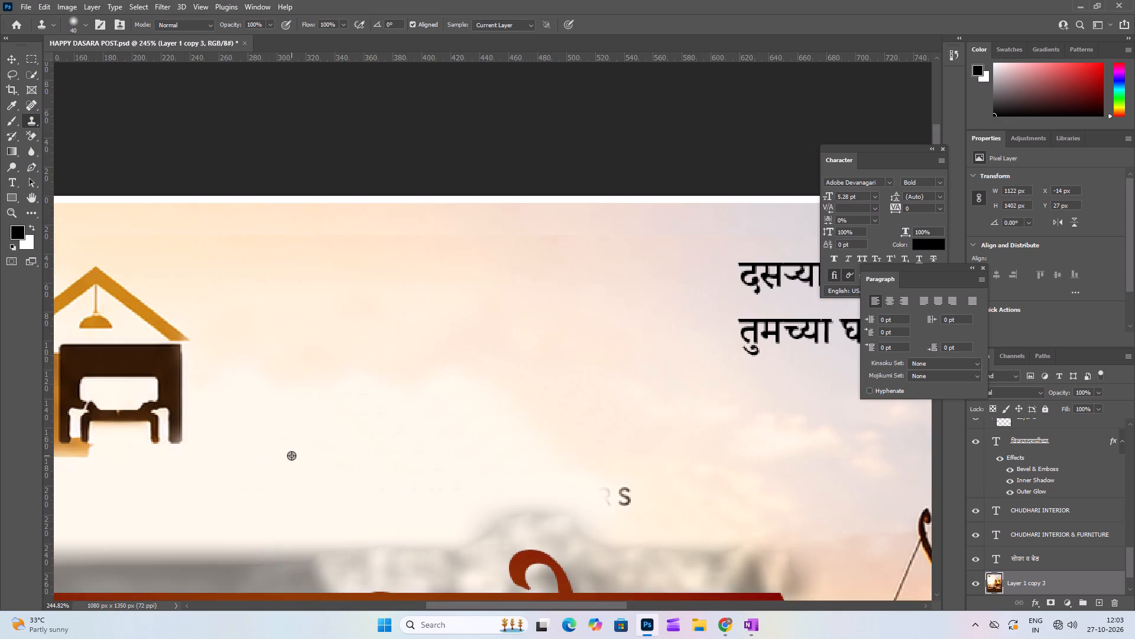
alt+scroll(292, 457, down, 7)
alt+scroll(596, 489, up, 7)
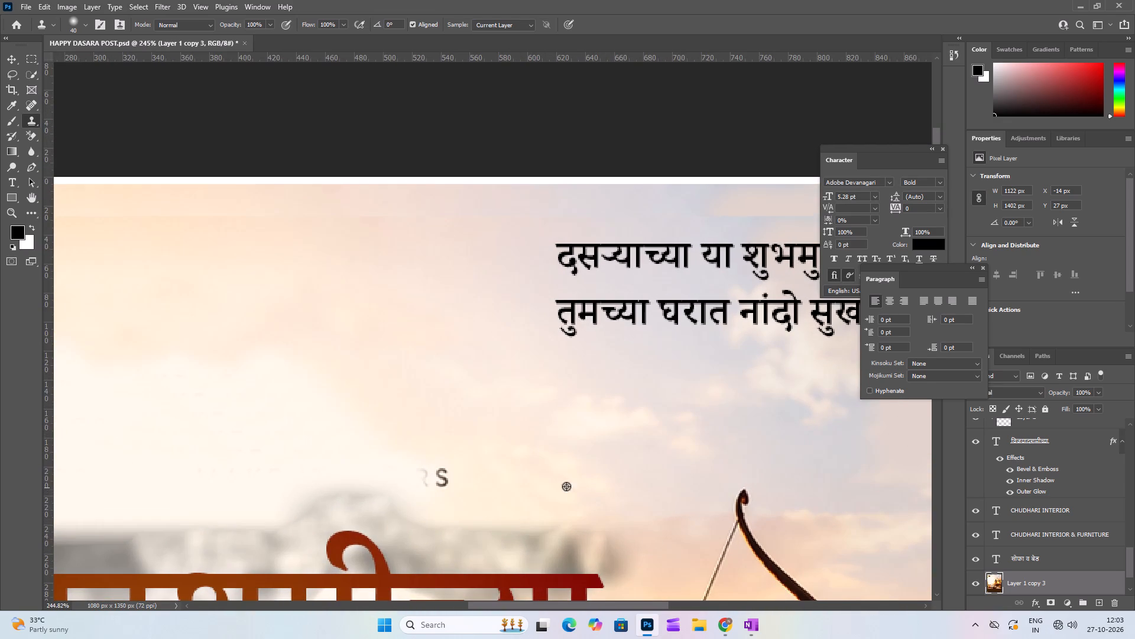
alt+click(604, 426)
alt+drag(604, 426, 585, 431)
drag(456, 451, 426, 495)
drag(417, 474, 395, 471)
drag(393, 455, 474, 495)
drag(464, 472, 478, 496)
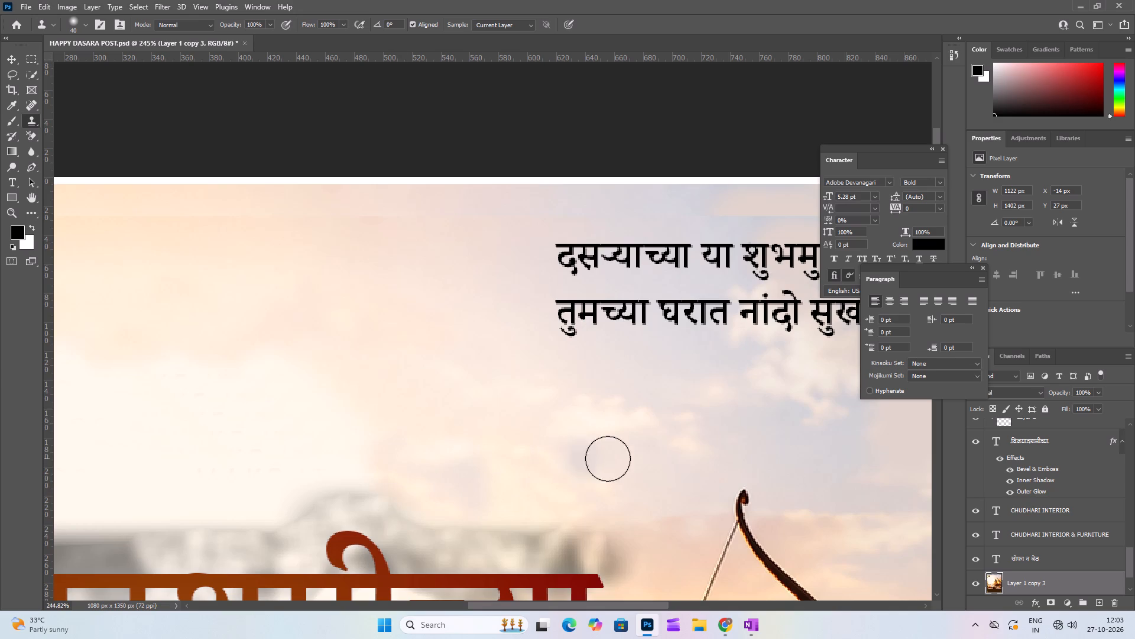
Resample the cloudy sky below the greeting and clone it over the edge of the bright white area above the heading.
alt+drag(718, 430, 686, 431)
alt+drag(632, 431, 621, 446)
alt+drag(606, 438, 591, 438)
alt+drag(563, 429, 528, 427)
drag(273, 379, 205, 406)
drag(211, 378, 339, 394)
drag(361, 382, 290, 386)
drag(262, 334, 360, 410)
drag(342, 405, 266, 417)
drag(258, 396, 328, 450)
drag(317, 445, 247, 439)
drag(222, 425, 223, 454)
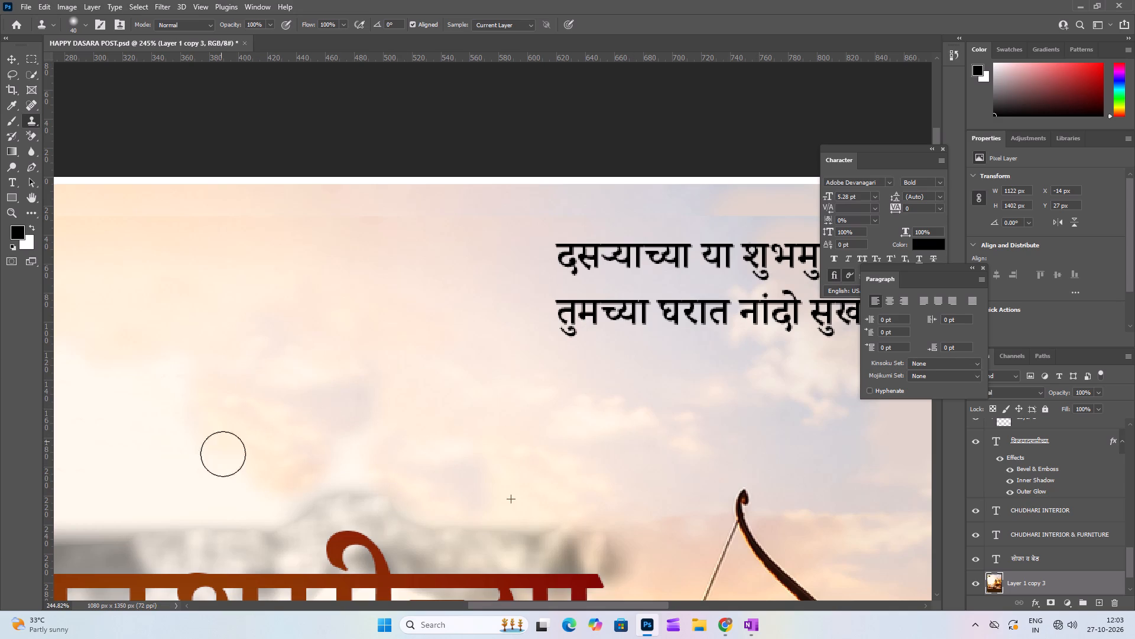
drag(223, 454, 239, 450)
Clone more sampled sky across the rest of the bright white area between the house logo and the Marathi greeting.
alt+double_click(818, 362)
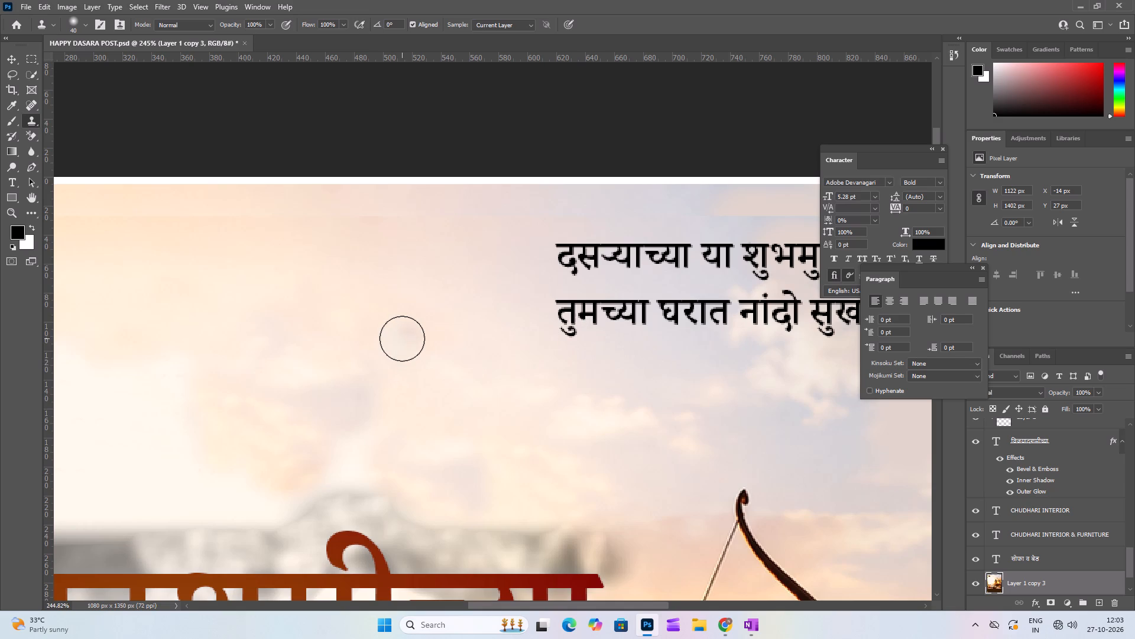
alt+middle_drag(399, 335, 522, 320)
alt+drag(407, 321, 489, 319)
alt+drag(489, 319, 491, 319)
drag(154, 357, 157, 443)
drag(154, 420, 213, 474)
alt+double_click(774, 380)
drag(206, 360, 66, 446)
drag(56, 377, 155, 447)
drag(144, 353, 76, 406)
drag(68, 359, 188, 473)
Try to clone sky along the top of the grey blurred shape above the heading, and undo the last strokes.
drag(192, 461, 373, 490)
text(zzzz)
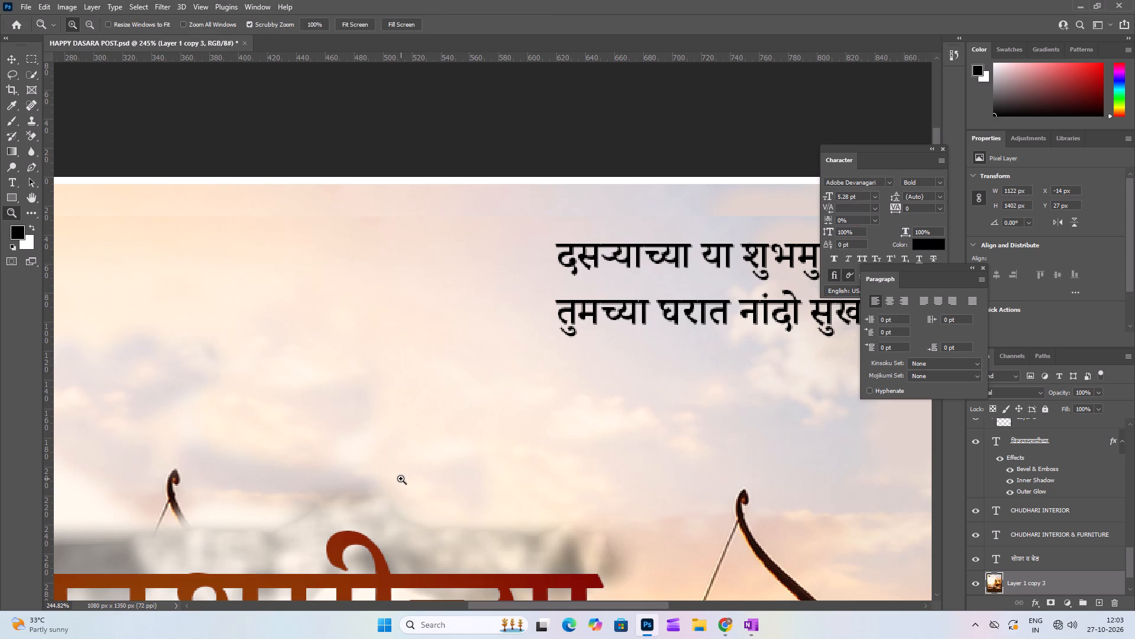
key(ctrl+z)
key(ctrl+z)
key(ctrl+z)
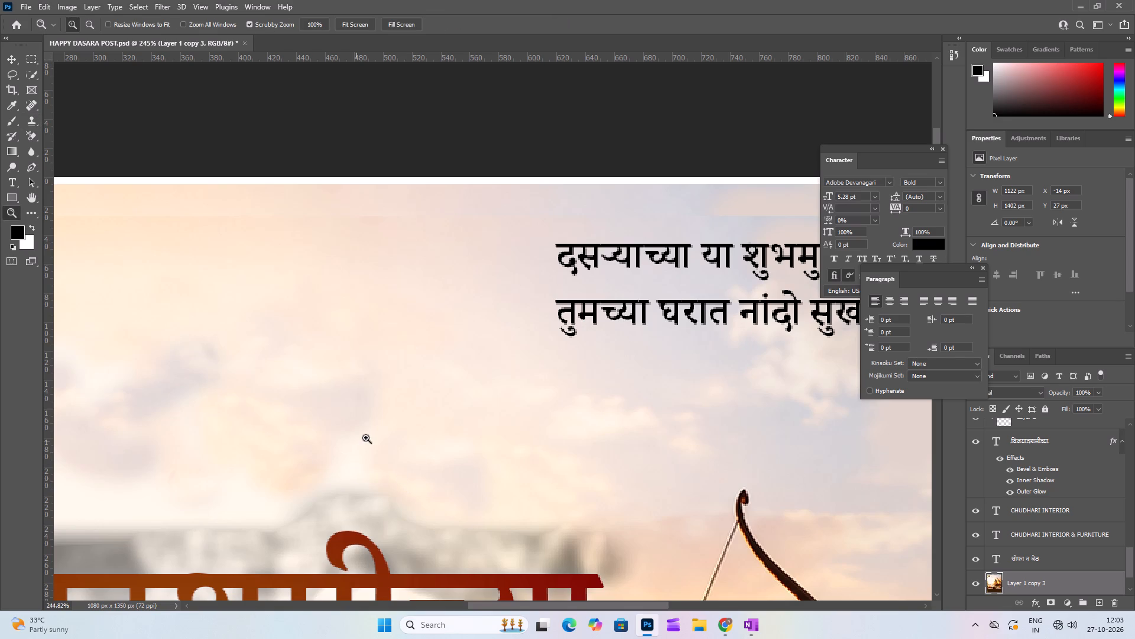
Examine the whole poster, then inspect the retouched background around the heading and the house logo.
scroll(368, 438, down, 4)
alt+scroll(371, 438, down, 14)
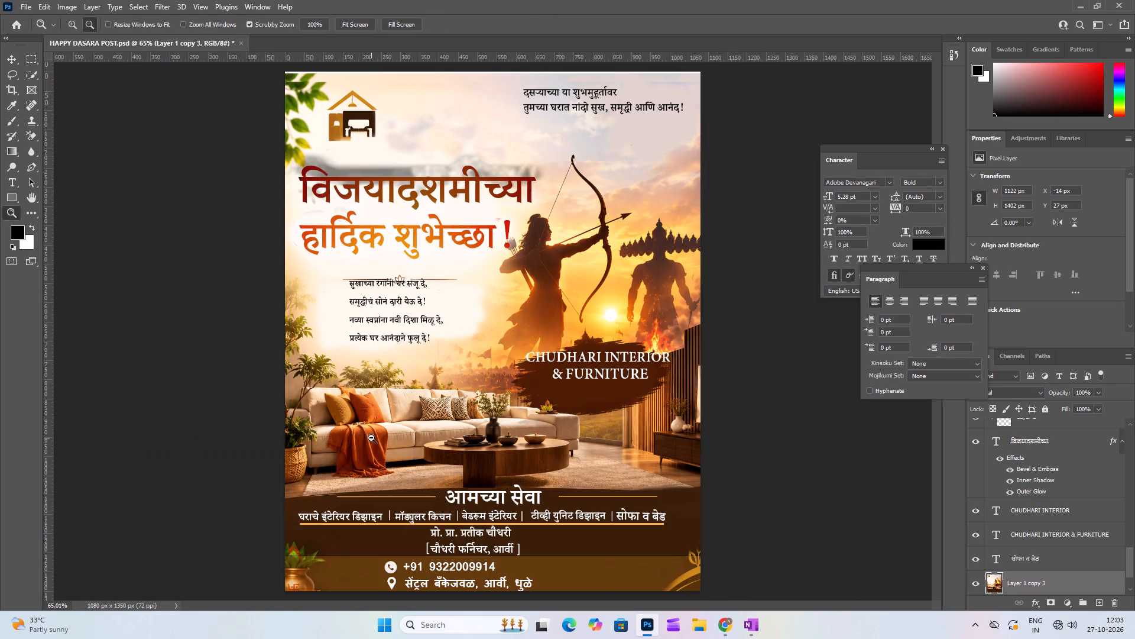
alt+scroll(371, 438, up, 1)
alt+middle_drag(370, 310, 369, 416)
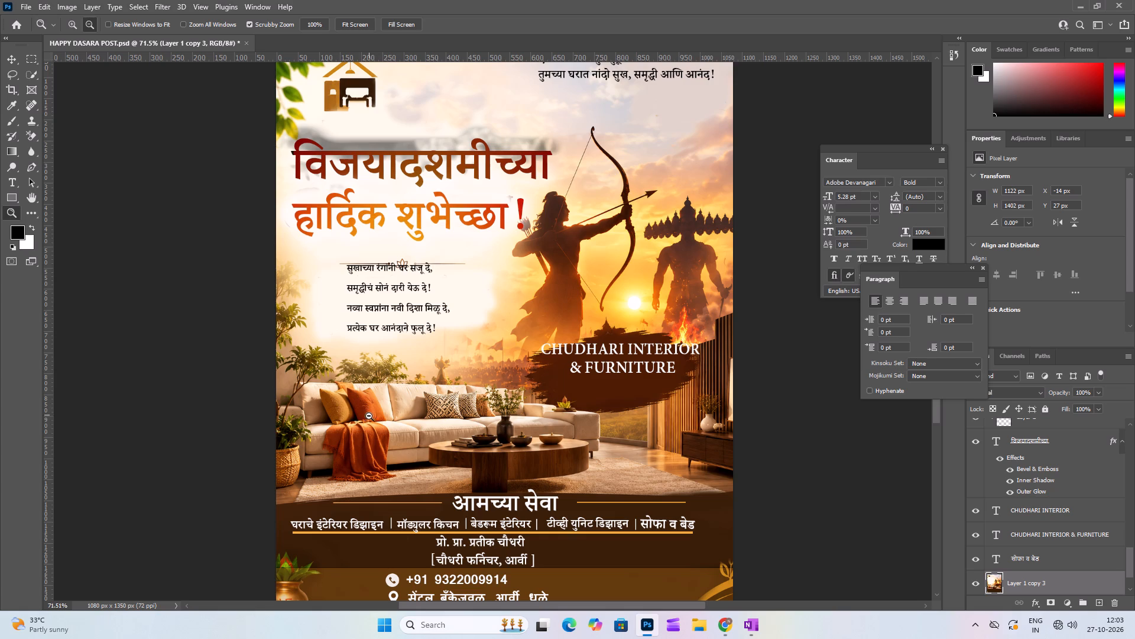
alt+middle_drag(369, 416, 341, 431)
alt+scroll(400, 98, up, 8)
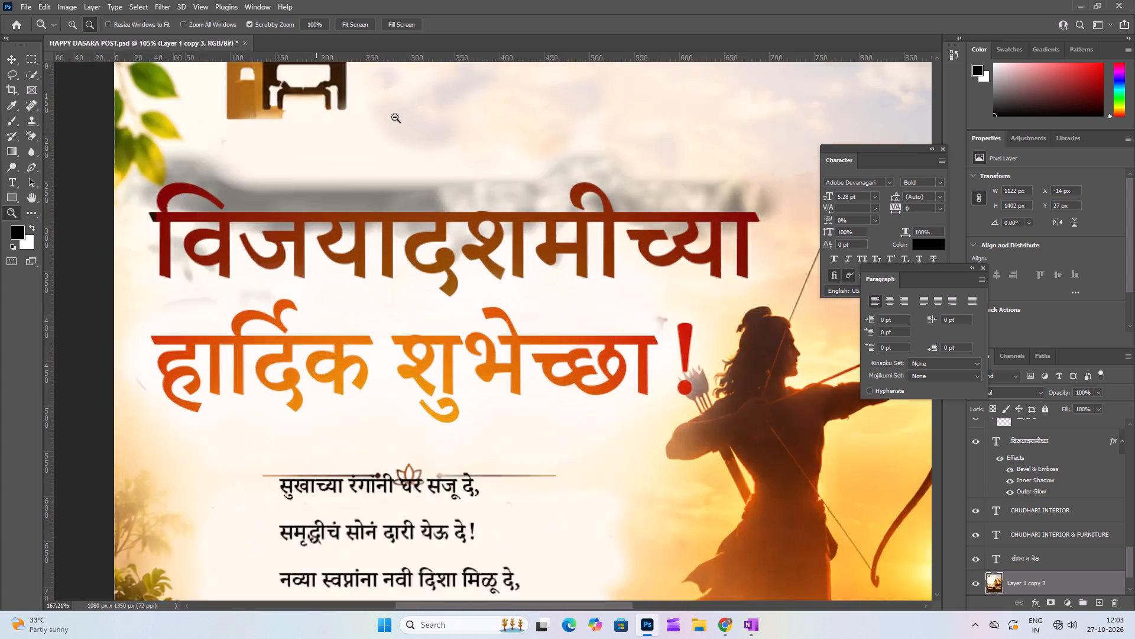
alt+scroll(395, 117, up, 6)
alt+middle_drag(393, 148, 391, 220)
alt+scroll(391, 220, down, 11)
alt+middle_click(391, 224)
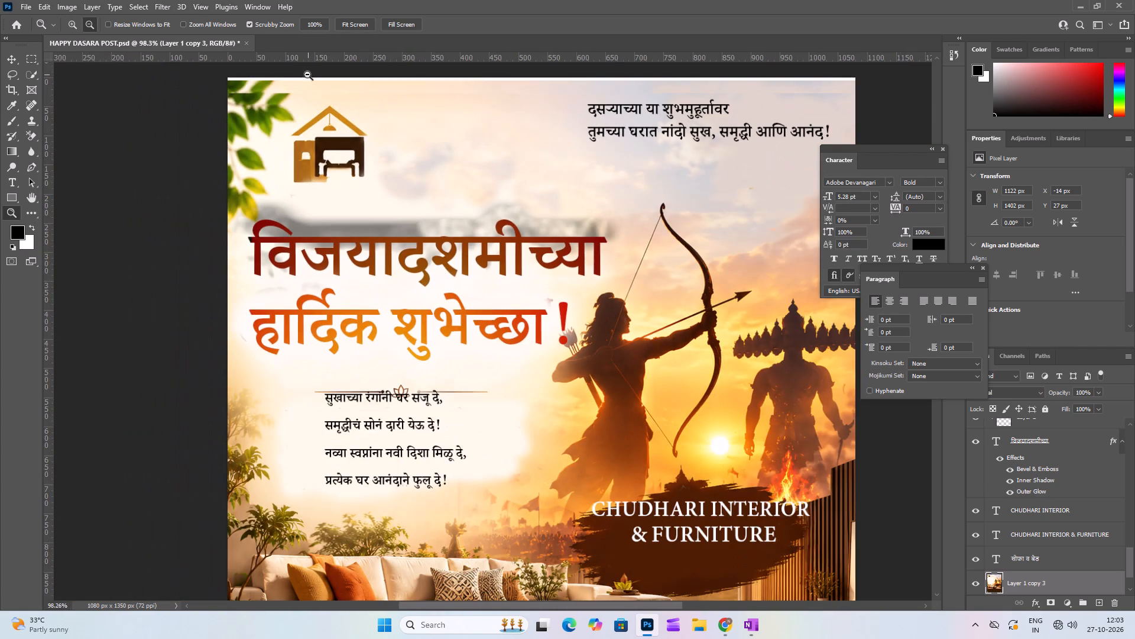
alt+scroll(297, 77, up, 13)
alt+scroll(325, 109, down, 1)
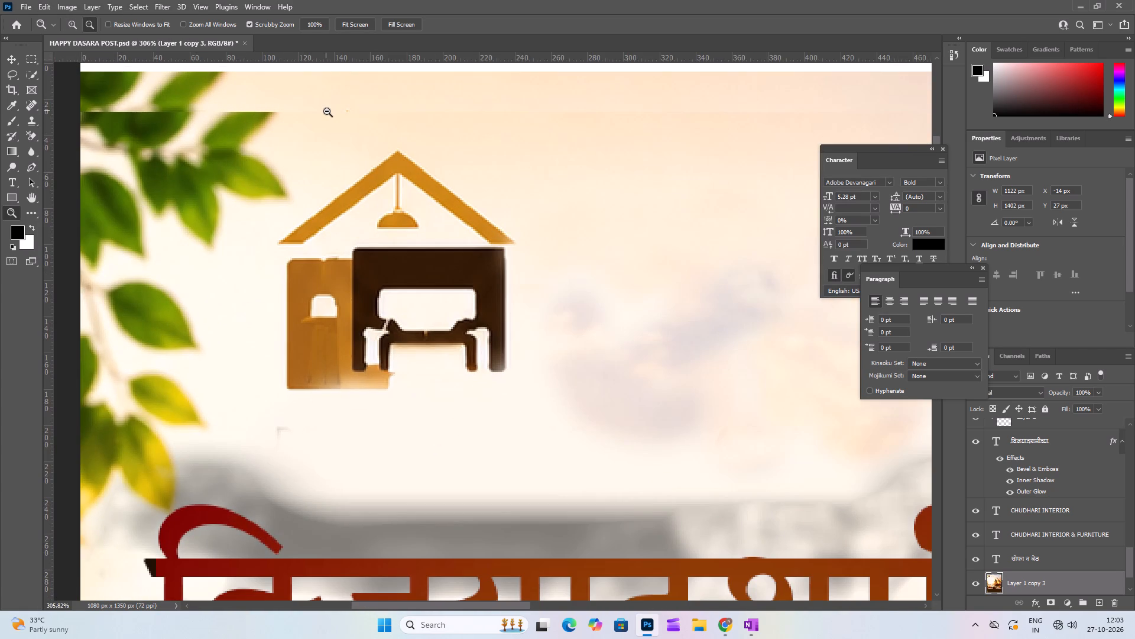
With the Clone Stamp, sample the background beside the house logo and clone it down the roof's right slope.
key(s)
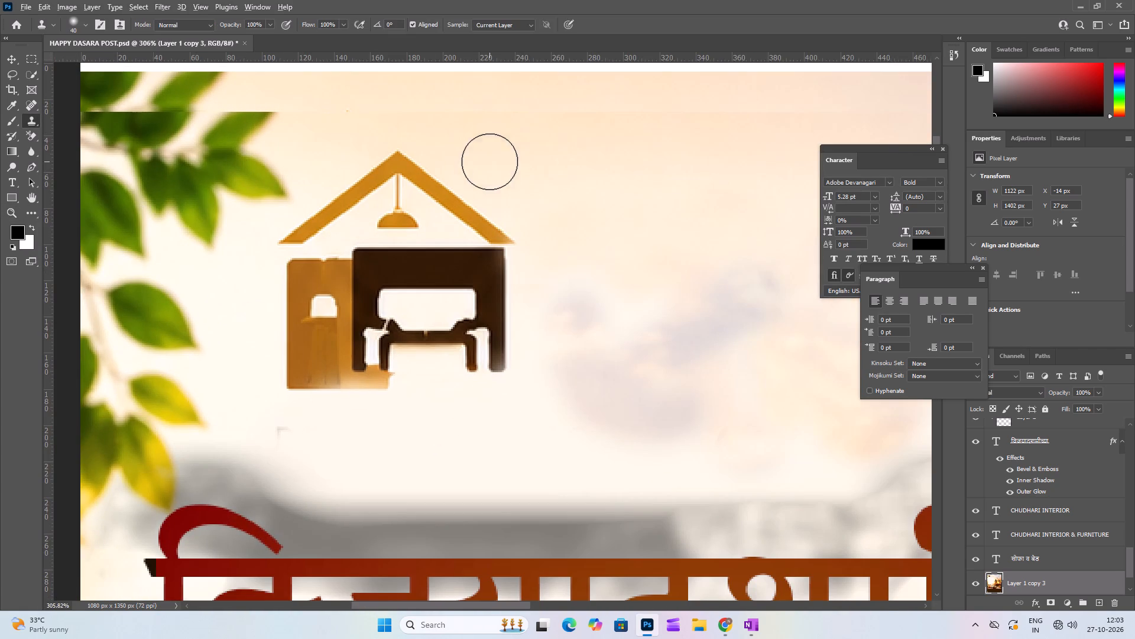
alt+double_click(491, 172)
drag(411, 154, 427, 166)
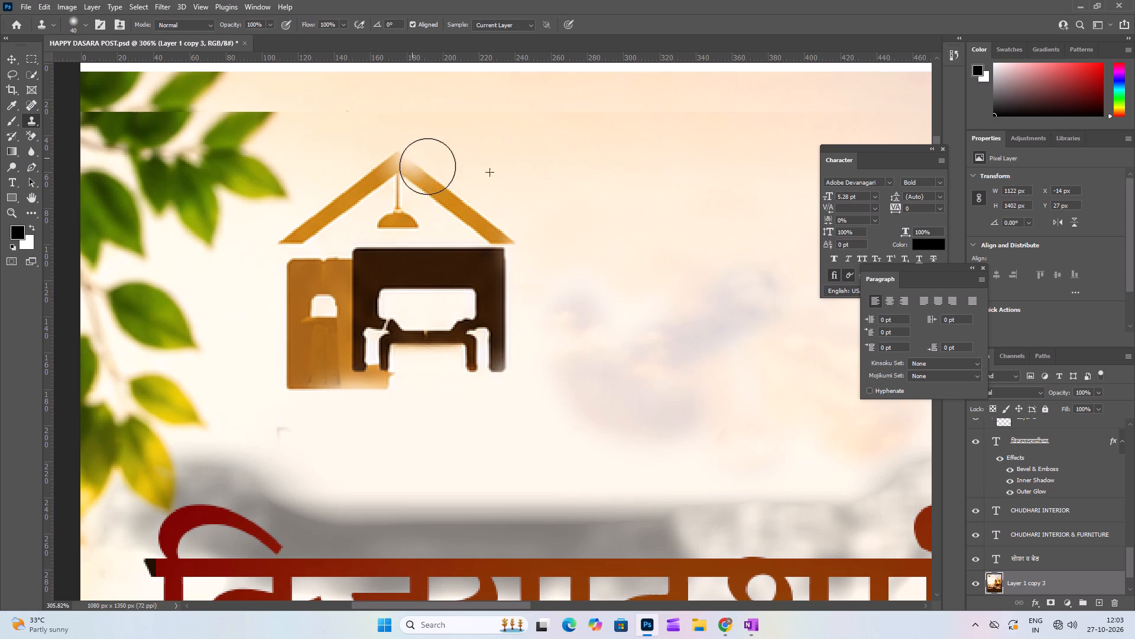
drag(427, 166, 426, 166)
drag(438, 171, 445, 176)
drag(445, 177, 462, 191)
drag(471, 193, 510, 223)
drag(511, 224, 520, 230)
drag(489, 193, 479, 199)
drag(445, 181, 438, 170)
click(436, 169)
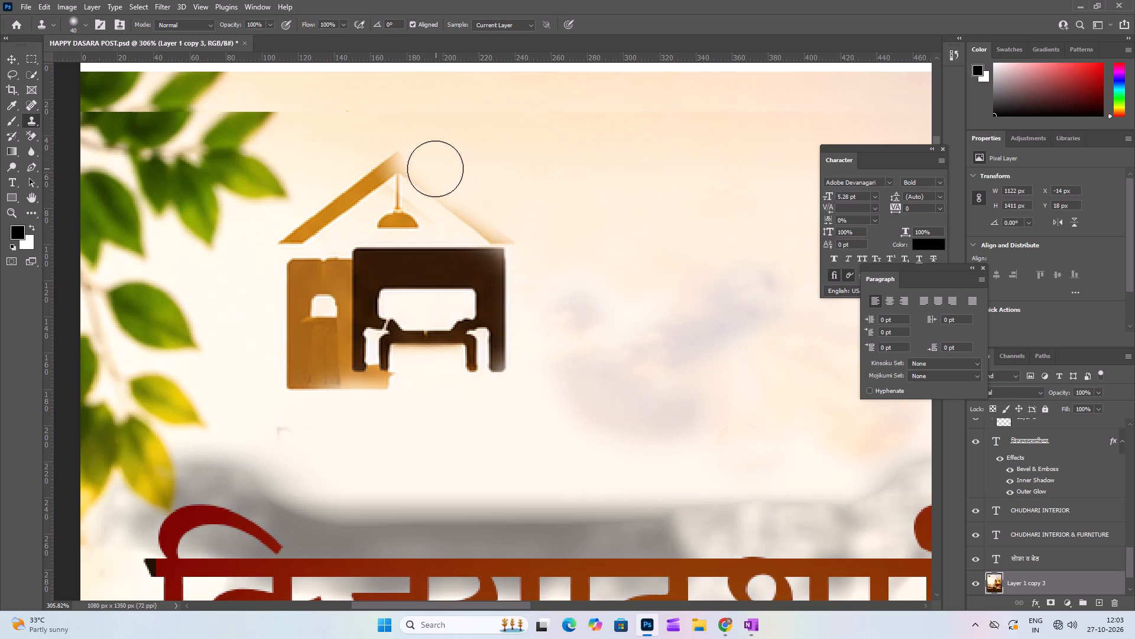
Clone the background over the remaining traces of the roof's right slope down to its lower end, resampling above the roof.
drag(436, 170, 469, 195)
drag(484, 203, 510, 221)
drag(510, 221, 515, 227)
alt+click(475, 135)
alt+drag(466, 144, 463, 150)
drag(407, 162, 411, 170)
drag(421, 179, 436, 195)
drag(450, 198, 482, 220)
drag(484, 220, 505, 230)
click(505, 230)
drag(480, 205, 481, 206)
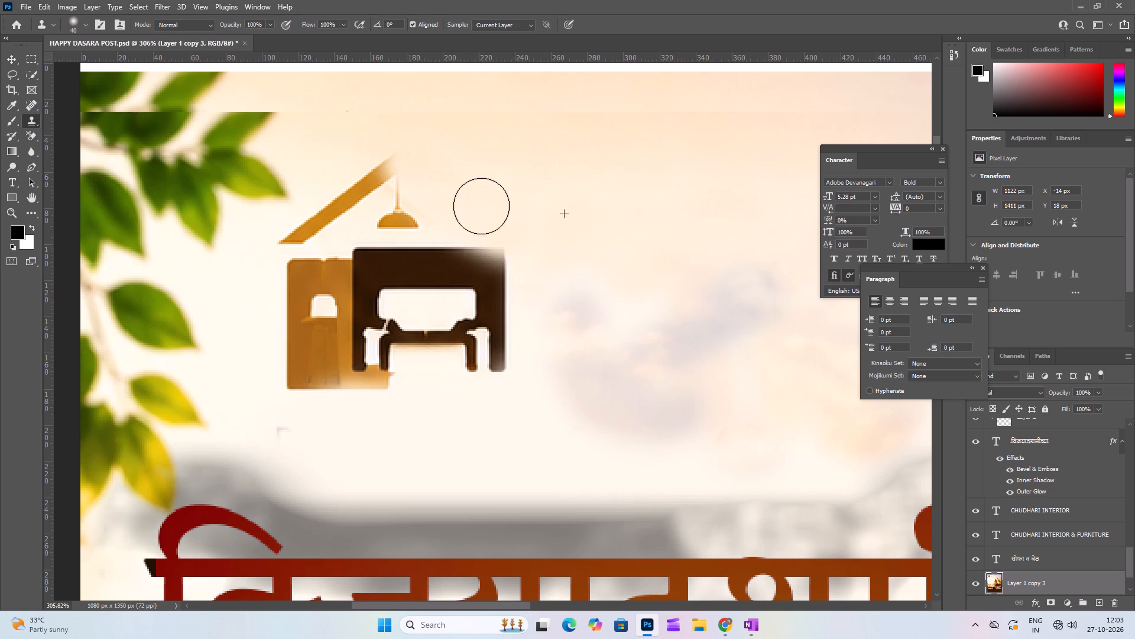
drag(481, 206, 475, 201)
drag(447, 182, 442, 180)
click(429, 170)
click(420, 166)
Sample the background above the roof's left slope and clone it over the roof peak, the upper slope and the lamp's cord.
alt+double_click(349, 139)
drag(401, 155, 403, 163)
drag(381, 163, 381, 169)
click(377, 170)
drag(373, 174, 365, 180)
click(365, 180)
drag(365, 181, 419, 155)
drag(419, 151, 427, 153)
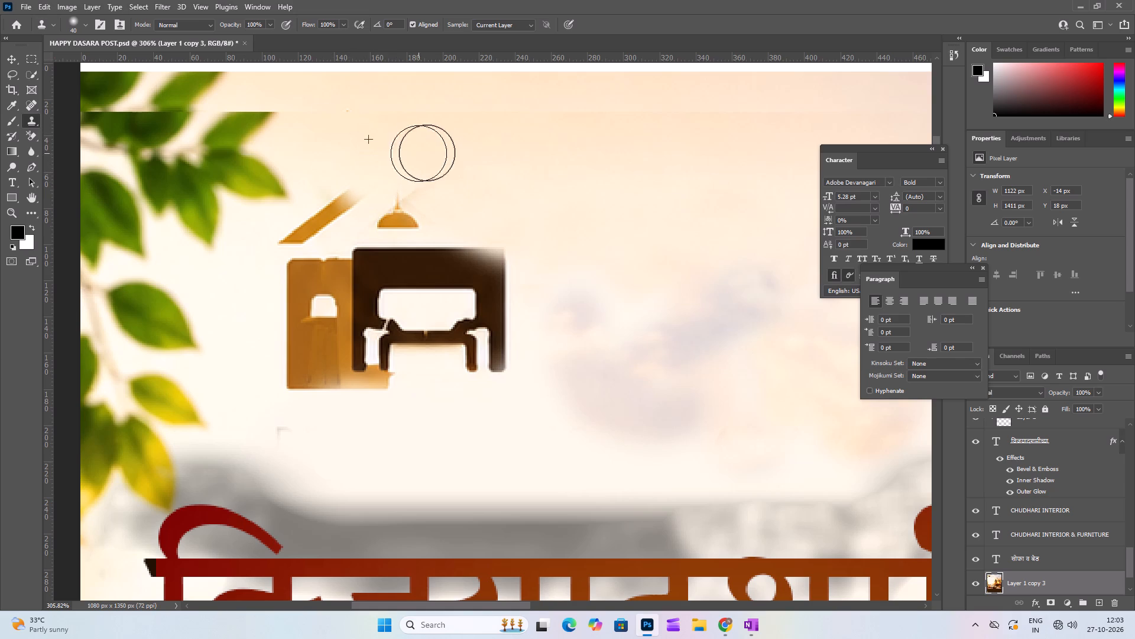
drag(427, 153, 425, 163)
drag(387, 187, 384, 198)
click(384, 199)
Resample the background above the roof and clone it over the hanging lamp and more of the left slope's upper part.
alt+click(400, 115)
alt+drag(403, 117, 403, 124)
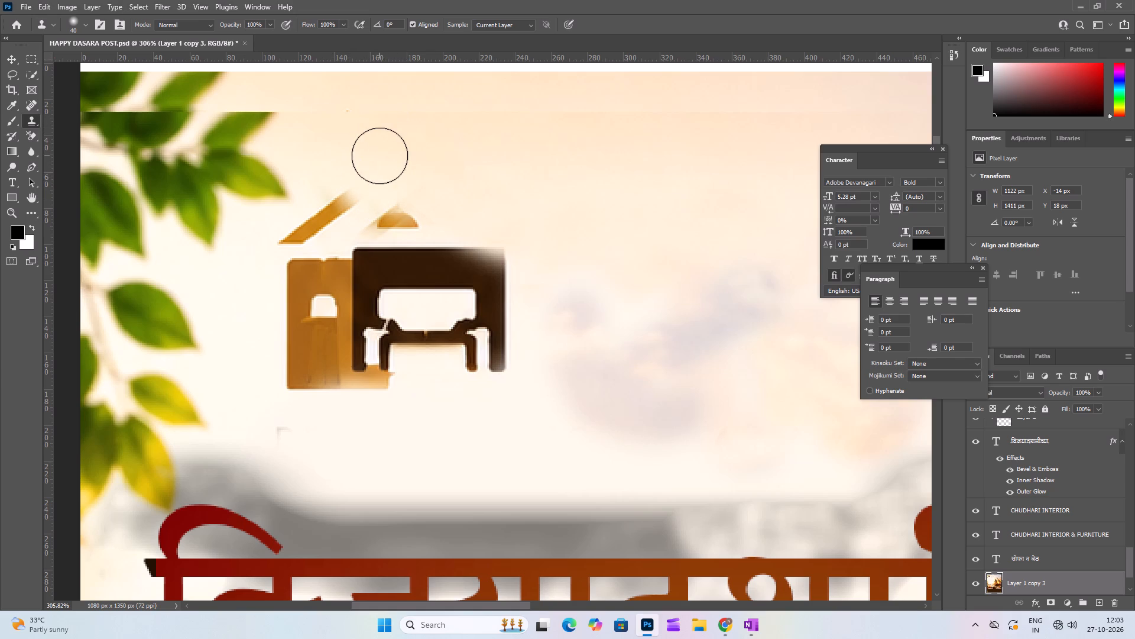
drag(378, 161, 377, 206)
drag(376, 204, 384, 215)
drag(391, 209, 419, 215)
drag(431, 205, 382, 192)
drag(350, 175, 343, 189)
drag(340, 193, 381, 200)
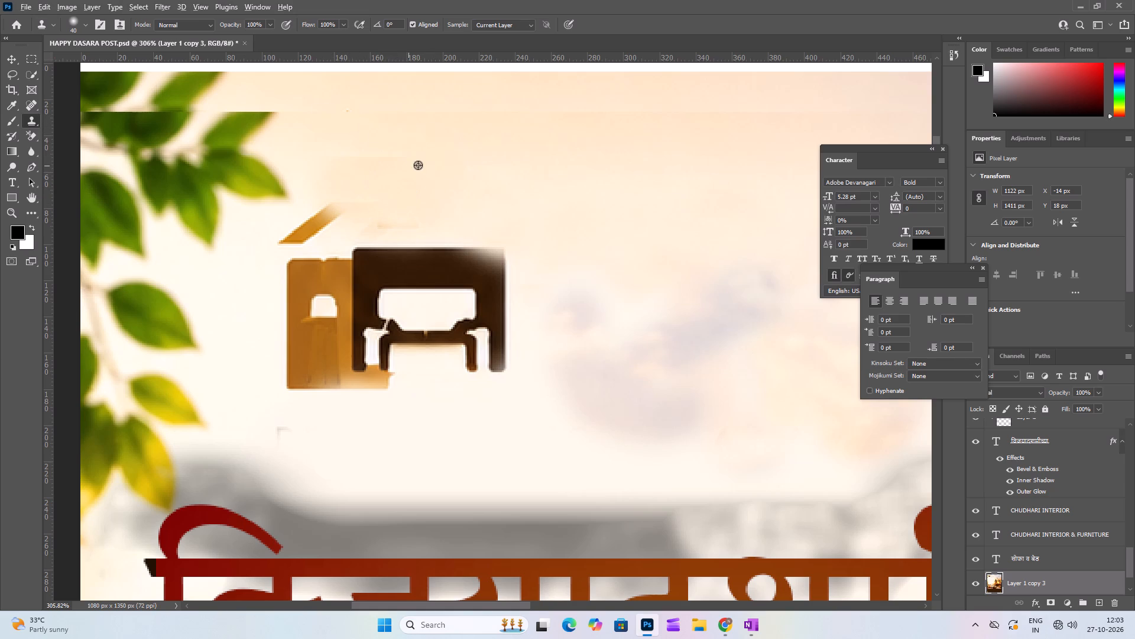
Sample the background above and beside the house logo and clone it over the upper part of the roof's remaining left slope.
alt+click(535, 154)
alt+drag(527, 155, 486, 159)
drag(386, 159, 350, 174)
drag(348, 175, 342, 201)
drag(498, 181, 506, 185)
alt+click(554, 182)
alt+drag(540, 179, 523, 181)
drag(353, 211, 329, 221)
click(312, 220)
drag(313, 221, 315, 222)
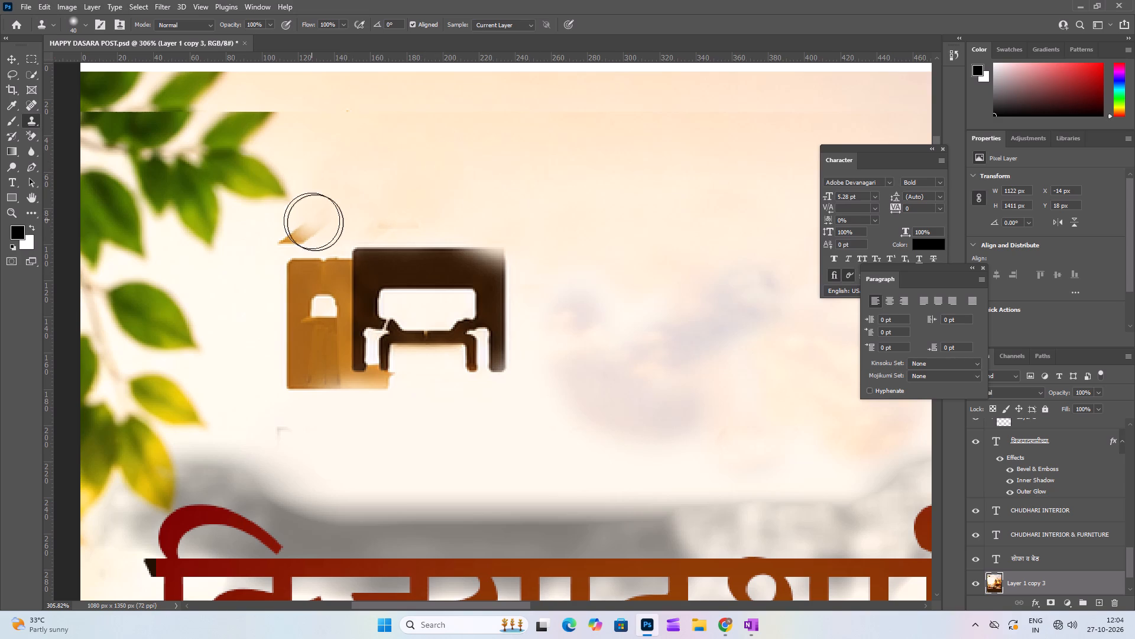
drag(315, 222, 346, 218)
drag(349, 207, 334, 223)
Sample the pale background beside the orange block and clone it over the lower end of the roof's left slope.
alt+click(247, 283)
alt+drag(247, 284, 247, 276)
drag(278, 240, 302, 238)
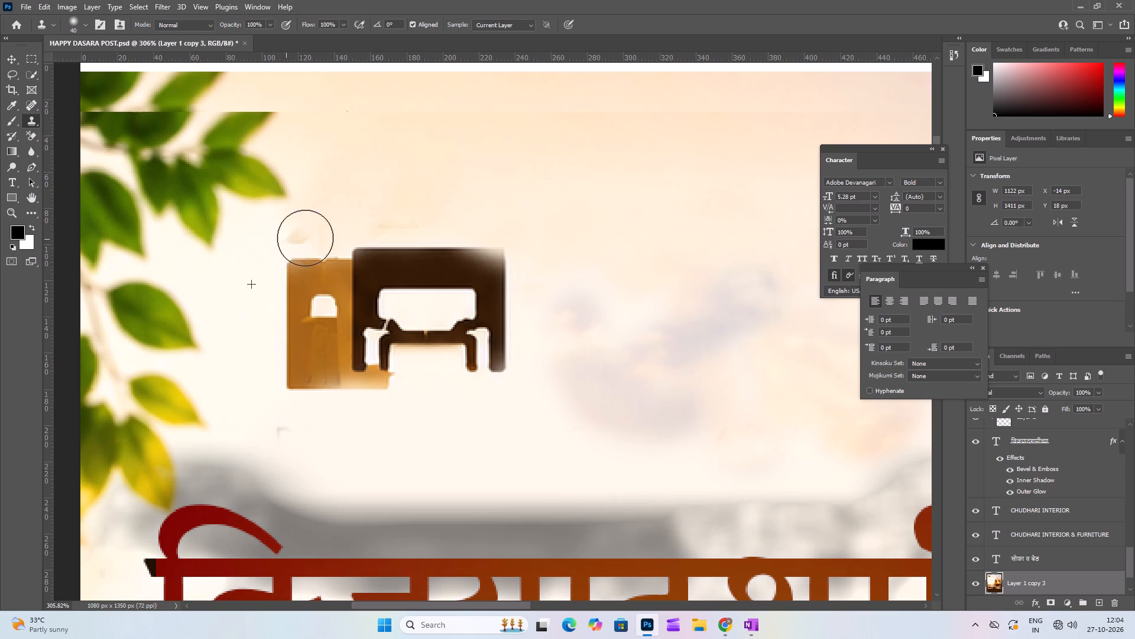
drag(312, 235, 342, 228)
click(348, 221)
drag(308, 225, 298, 240)
Resample the pale background beside the orange block and clone it over the remaining traces above the block.
alt+click(245, 272)
alt+drag(244, 271, 260, 258)
drag(327, 209, 333, 211)
click(333, 211)
click(327, 212)
click(317, 212)
drag(309, 216, 299, 223)
click(296, 221)
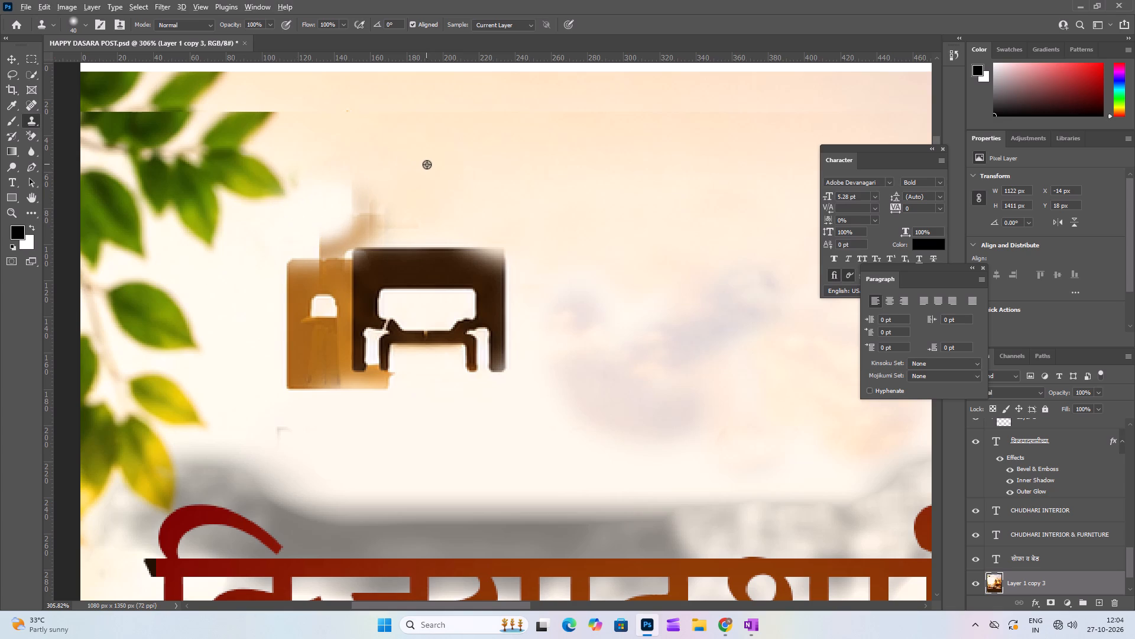
Sample the background above the logo and clone it over the brown smudge above the orange block and dark furniture shape.
alt+double_click(427, 164)
drag(381, 180, 371, 191)
drag(368, 191, 365, 197)
triple_click(362, 199)
click(368, 204)
click(362, 205)
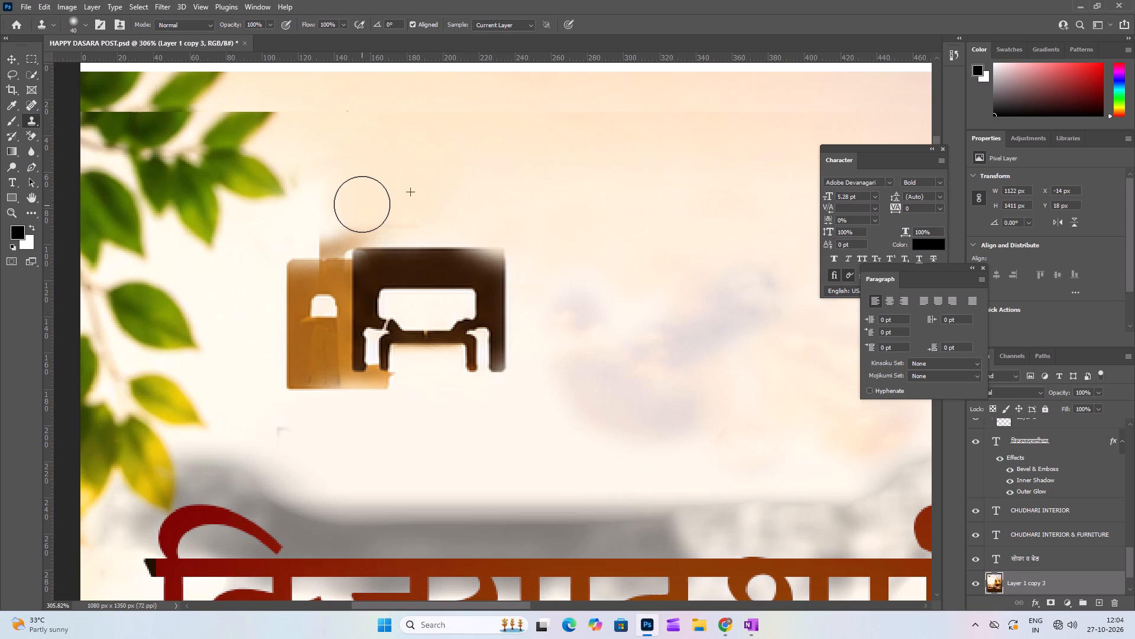
alt+click(567, 175)
alt+drag(566, 175, 546, 184)
click(385, 220)
click(378, 221)
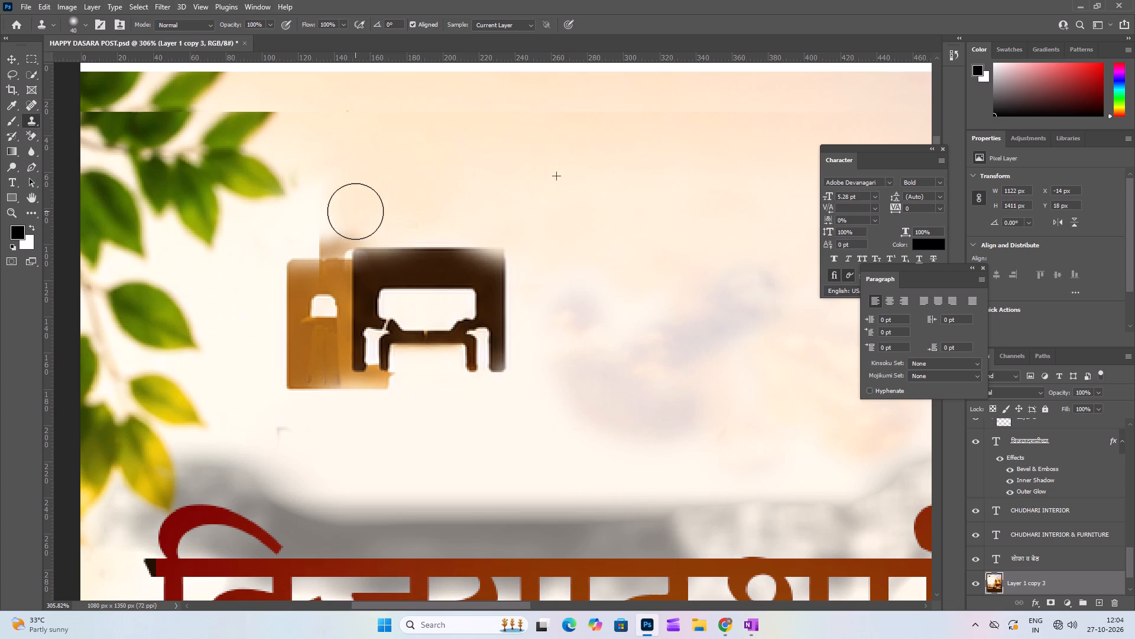
click(355, 211)
click(351, 208)
drag(335, 212, 333, 219)
Sample the background beside the dark furniture shape and clone it over the shape's upper right corner and right edge.
alt+double_click(559, 294)
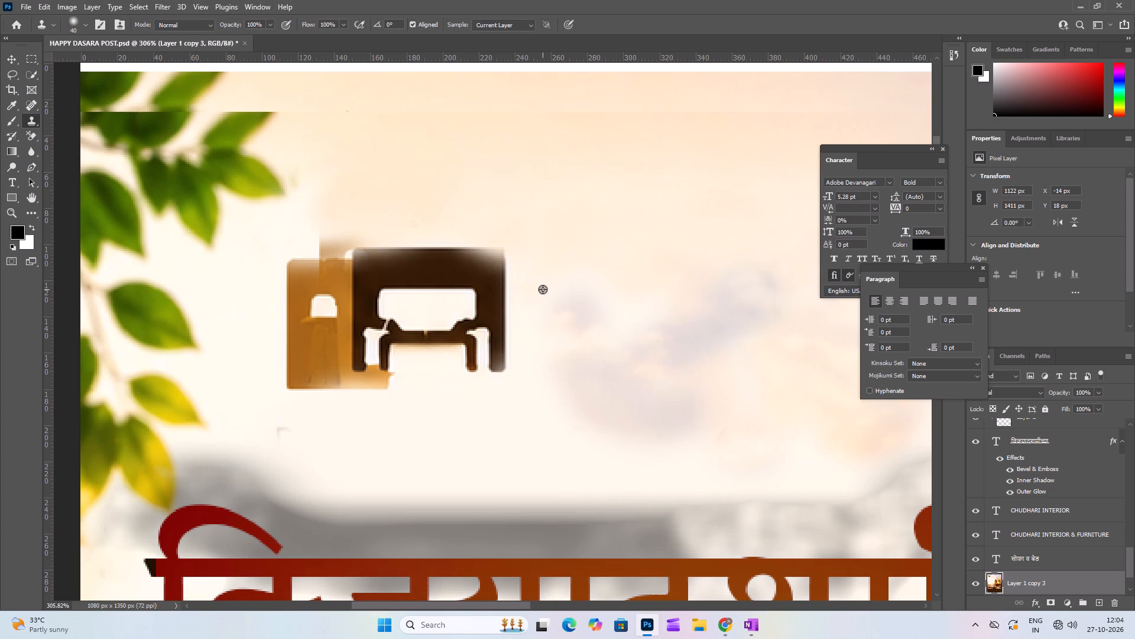
alt+click(543, 289)
click(494, 270)
click(482, 260)
drag(482, 260, 492, 285)
drag(492, 285, 500, 270)
drag(495, 238, 534, 389)
drag(527, 323, 514, 353)
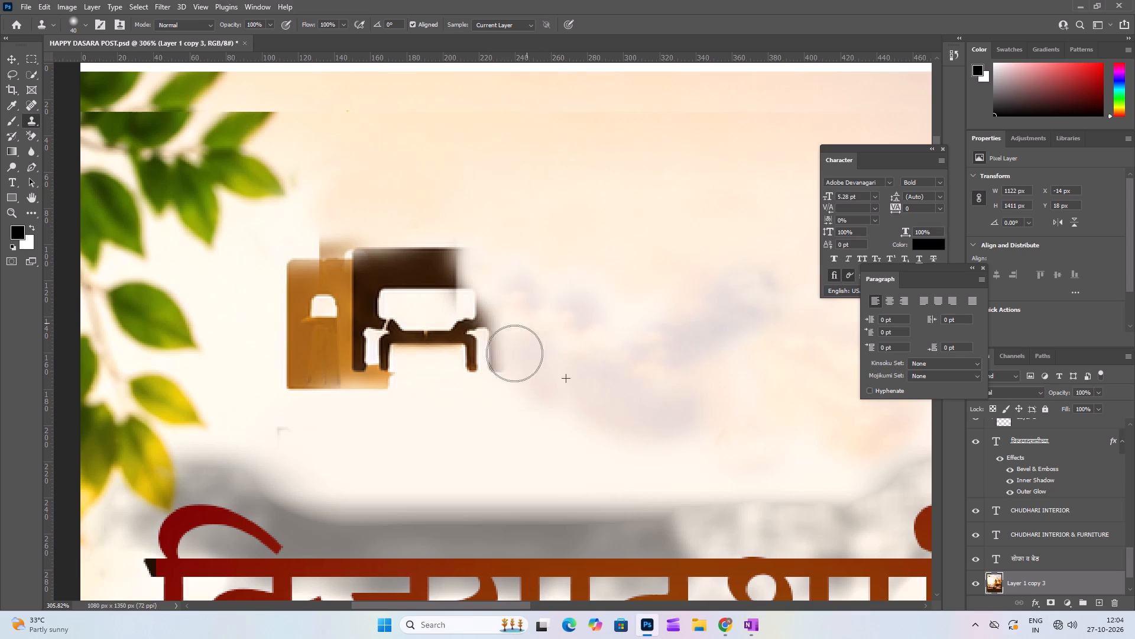
Clone the background over the dark shape's lower right leg and its middle section.
drag(514, 353, 512, 340)
drag(507, 325, 495, 352)
drag(489, 308, 485, 360)
click(485, 321)
drag(482, 304, 480, 330)
drag(481, 311, 478, 351)
drag(478, 331, 479, 348)
drag(484, 278, 454, 263)
drag(439, 244, 430, 301)
drag(443, 259, 440, 315)
drag(448, 267, 422, 291)
drag(436, 263, 448, 290)
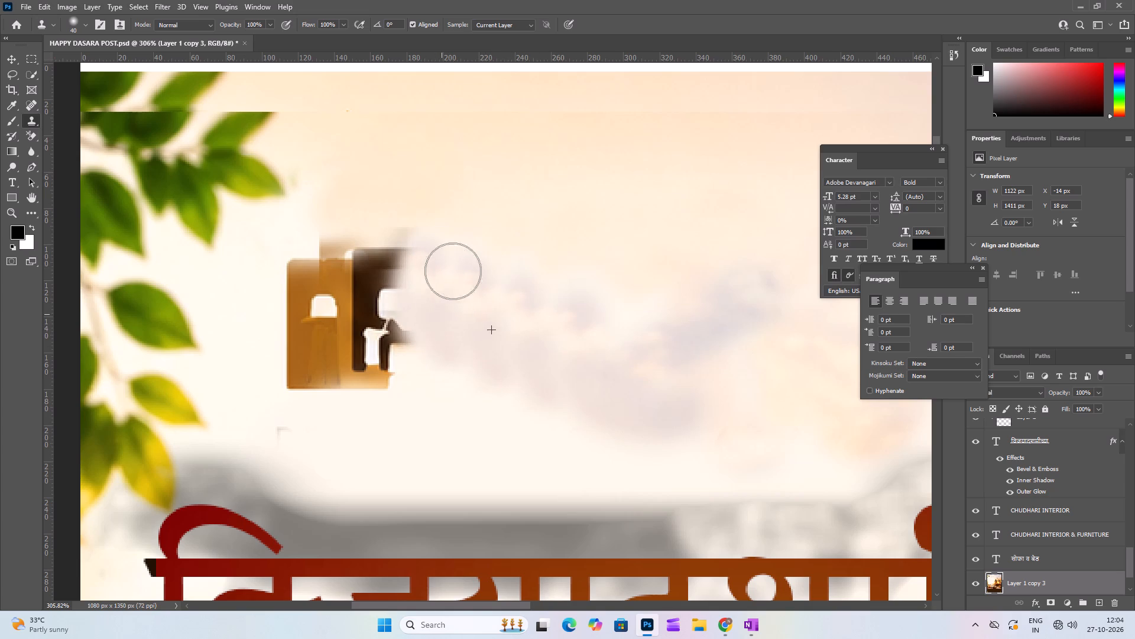
Clone the background over the rest of the dark furniture shape up to the edge of the orange block.
drag(450, 268, 401, 310)
drag(439, 266, 411, 293)
drag(416, 246, 401, 307)
drag(402, 264, 400, 299)
drag(404, 245, 384, 277)
drag(391, 234, 391, 234)
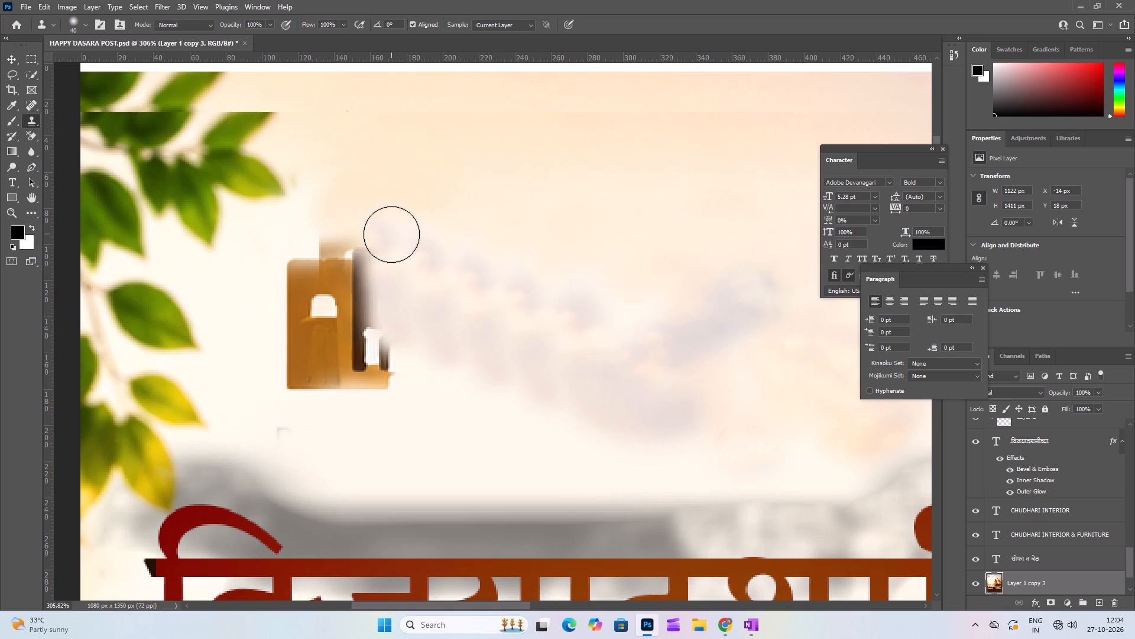
drag(391, 234, 395, 244)
drag(397, 239, 385, 277)
drag(378, 256, 391, 319)
drag(391, 319, 383, 382)
drag(375, 369, 371, 343)
drag(400, 305, 364, 327)
drag(364, 319, 361, 321)
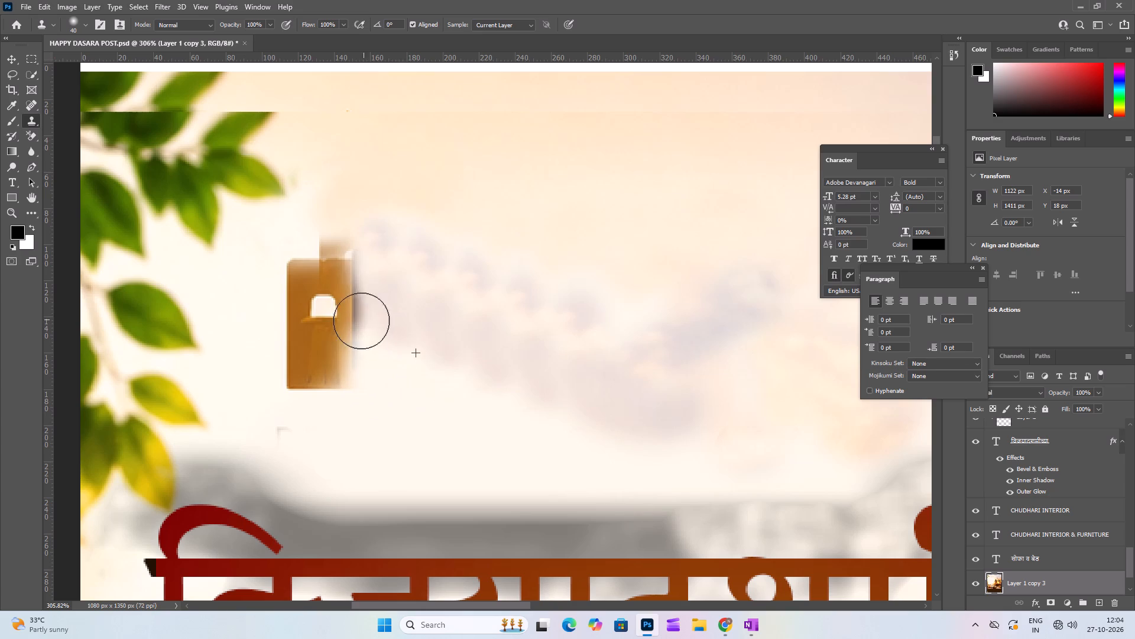
drag(361, 321, 361, 270)
Clone the background over the whole orange block, including its top, left edge and base.
drag(392, 235, 378, 212)
drag(373, 208, 348, 285)
drag(326, 266, 325, 339)
drag(305, 283, 314, 340)
drag(312, 281, 312, 276)
drag(304, 257, 292, 310)
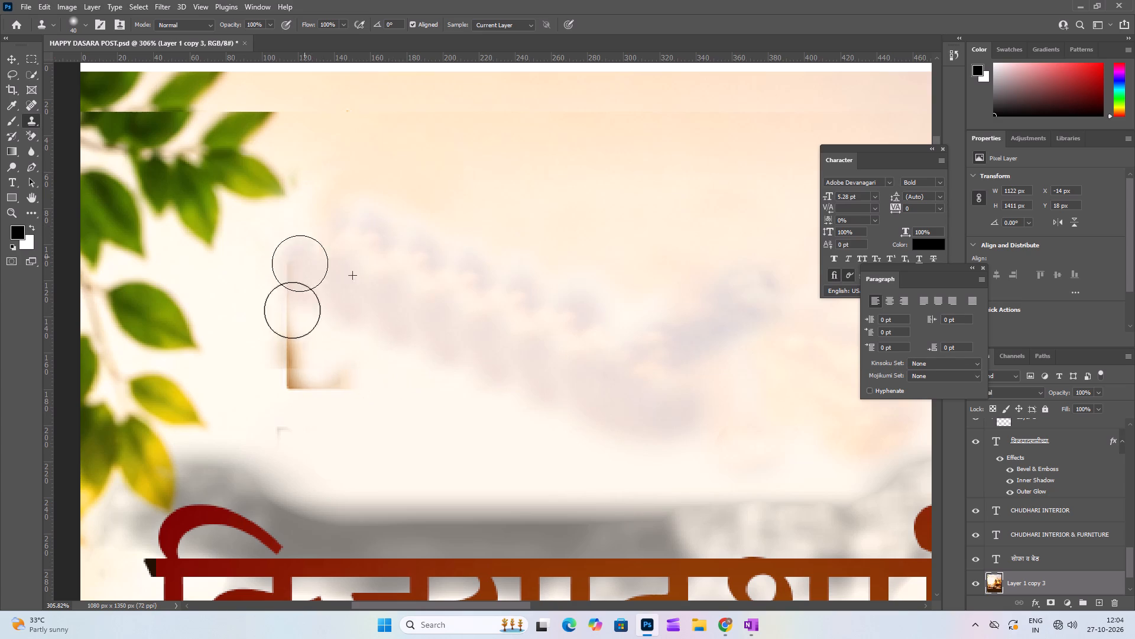
drag(292, 310, 289, 318)
drag(283, 293, 345, 376)
drag(349, 359, 289, 367)
drag(283, 337, 266, 362)
click(260, 357)
drag(256, 353, 256, 354)
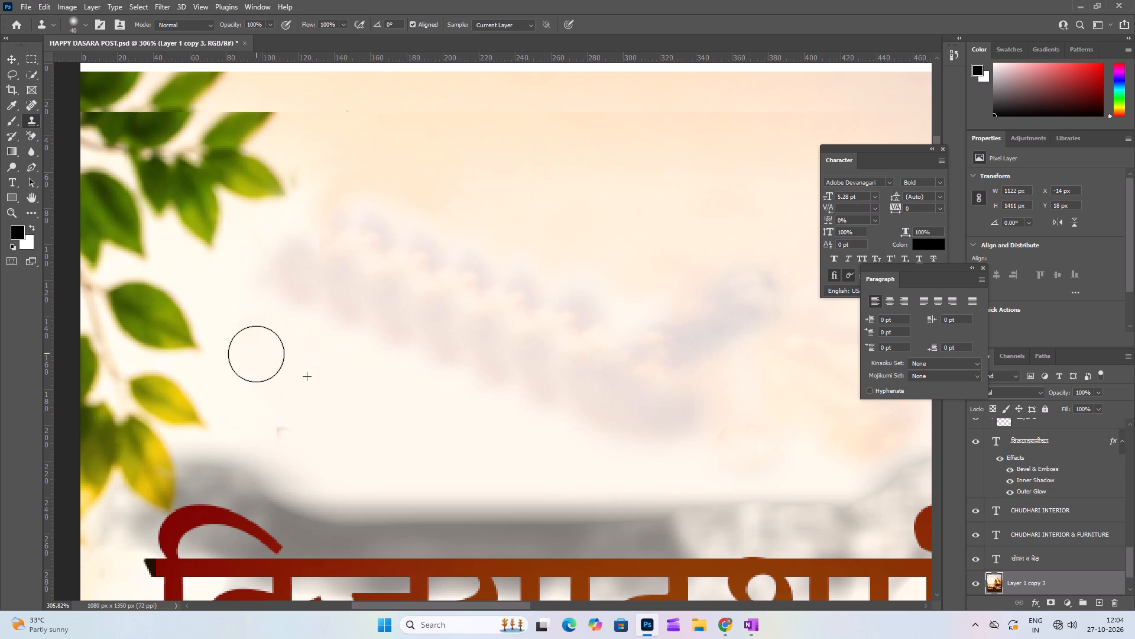
Clone the background over the small faint mark below the former orange block and touch up the cleared area.
drag(256, 354, 291, 436)
drag(284, 411, 275, 369)
drag(330, 302, 325, 273)
Sample the clean pale background beside the leaves and clone it over the left end of the purplish cloning smudges.
alt+scroll(457, 262, down, 12)
alt+middle_click(457, 270)
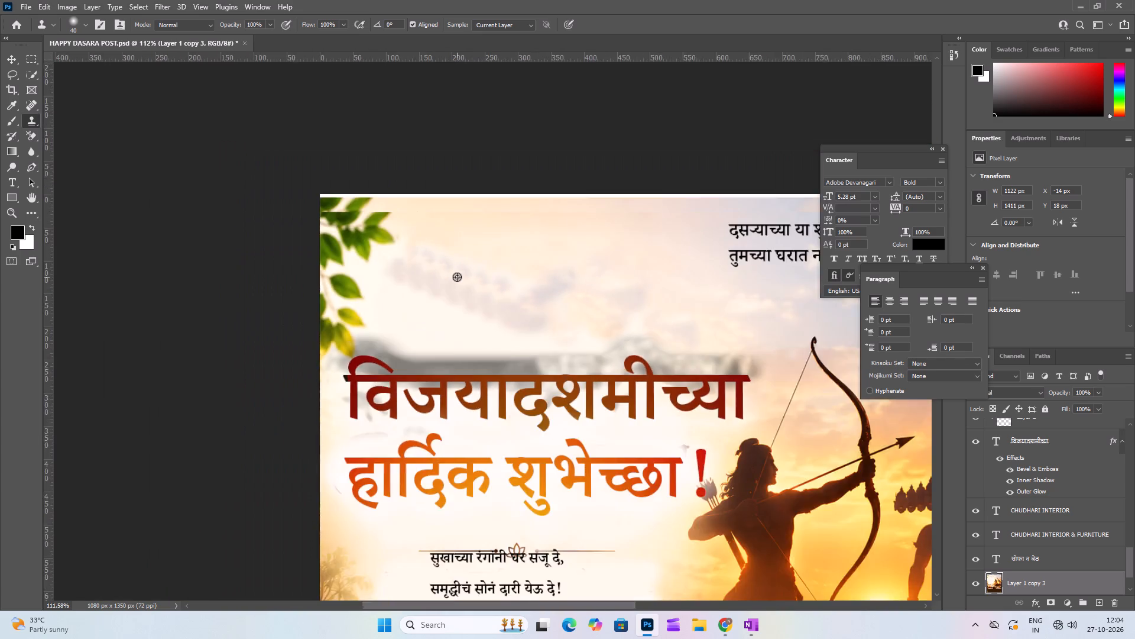
alt+scroll(457, 277, down, 9)
alt+scroll(457, 277, up, 3)
alt+scroll(425, 208, up, 3)
alt+middle_drag(407, 209, 474, 337)
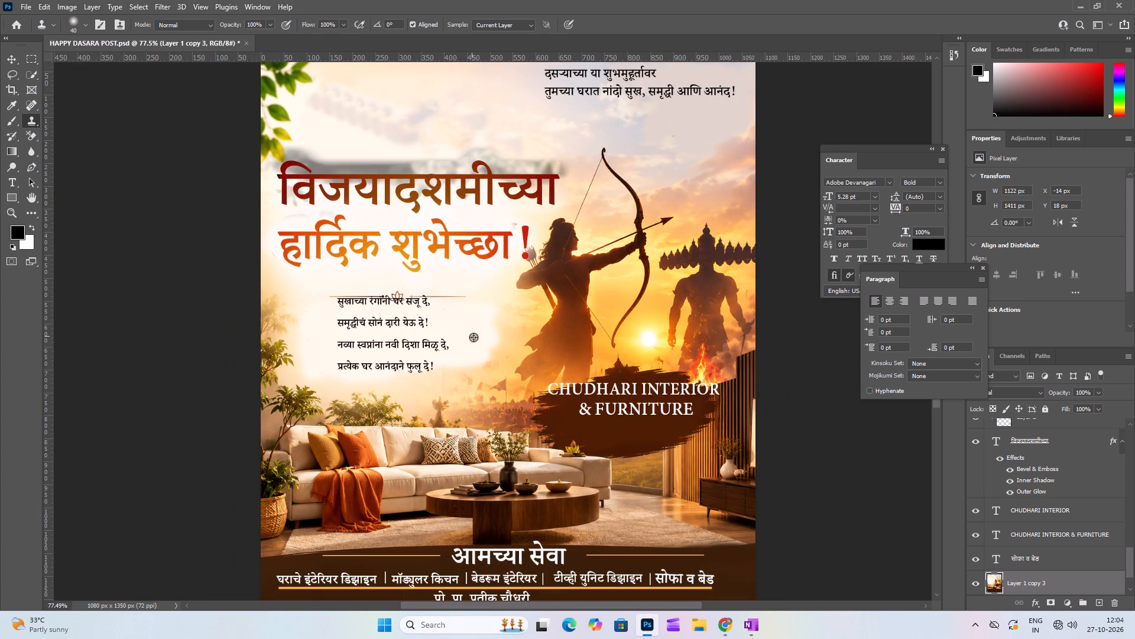
alt+middle_drag(474, 337, 474, 331)
alt+scroll(349, 80, up, 5)
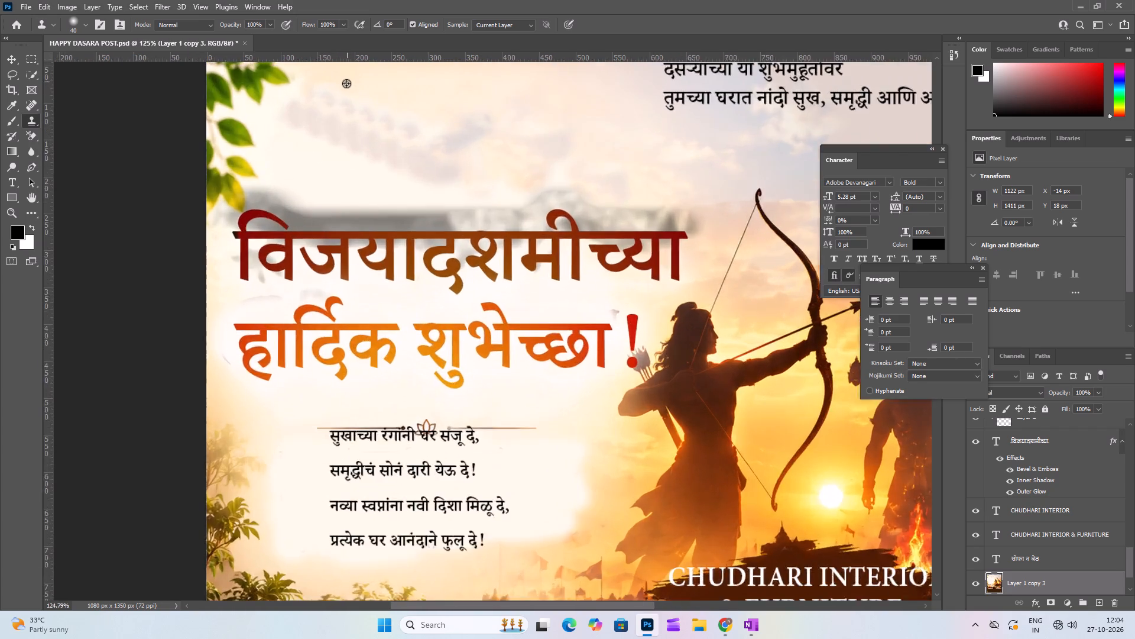
alt+scroll(343, 91, down, 10)
alt+scroll(351, 113, up, 12)
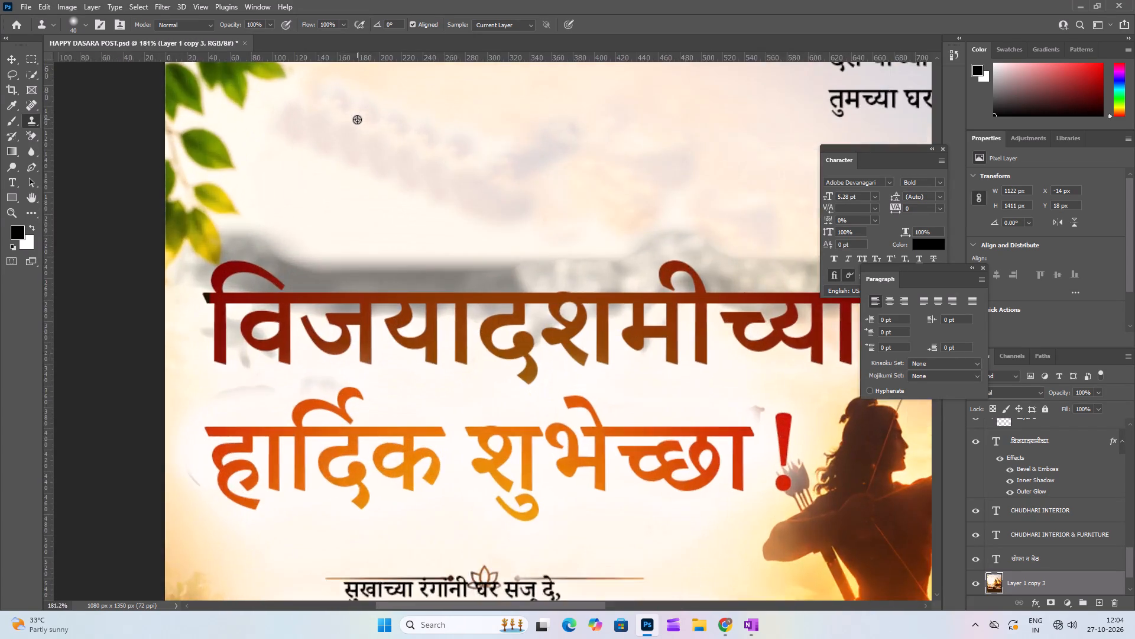
alt+scroll(357, 120, up, 8)
alt+double_click(192, 234)
drag(250, 129, 270, 117)
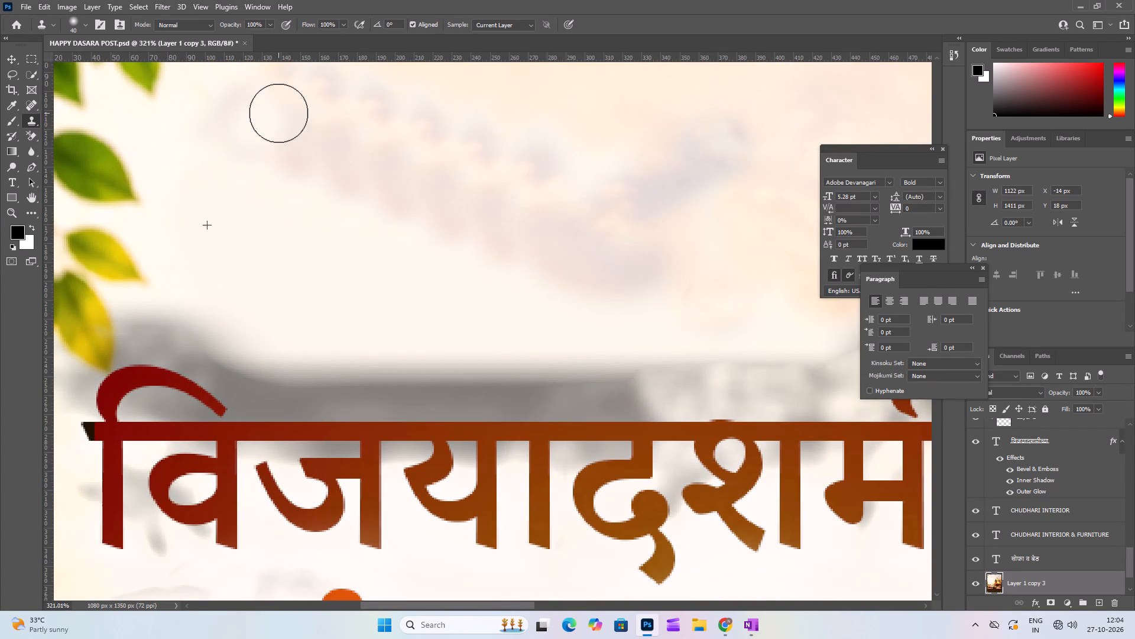
drag(285, 113, 378, 124)
drag(312, 168, 331, 182)
drag(305, 167, 307, 136)
Clone the pale background over the middle and lower right parts of the purplish smudges above the heading.
drag(316, 118, 465, 322)
drag(453, 212, 501, 181)
drag(498, 166, 465, 169)
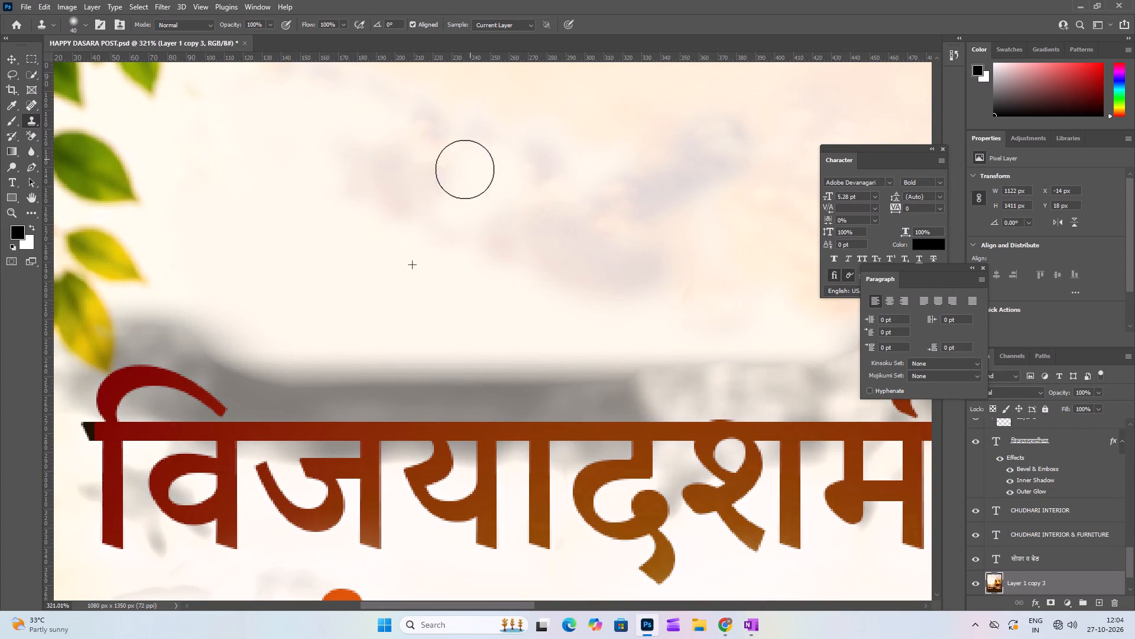
drag(465, 169, 465, 175)
drag(460, 205, 441, 298)
drag(553, 199, 563, 199)
drag(554, 262, 523, 262)
Sample the pale area just above the heading and clone it over the blotchy cloud traces in the former logo area.
scroll(502, 143, down, 6)
alt+scroll(501, 174, down, 2)
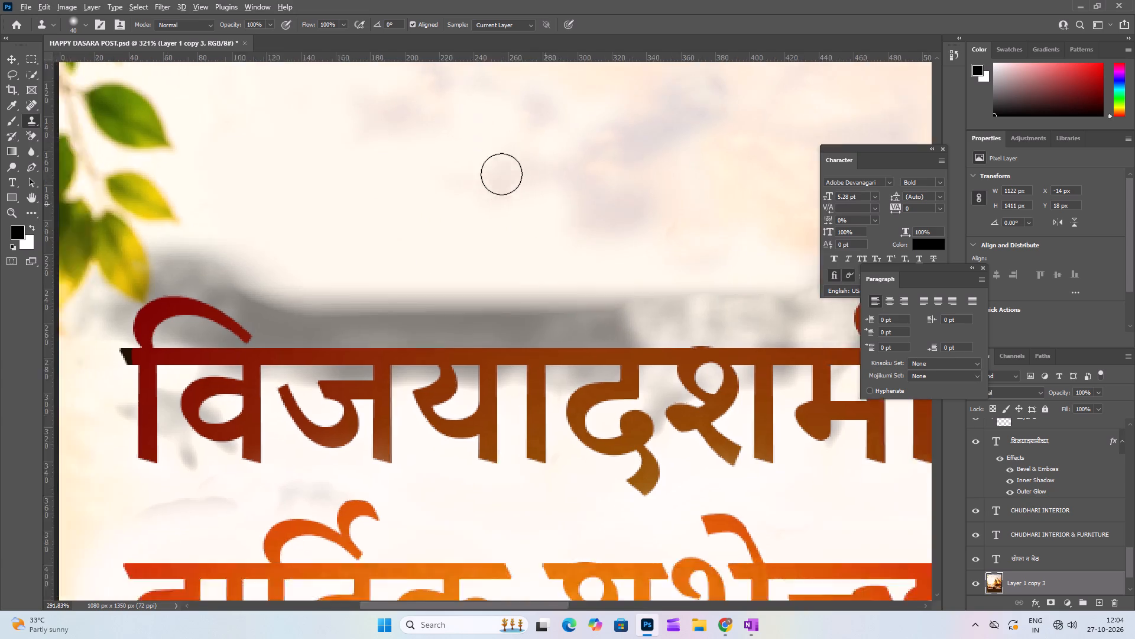
alt+scroll(501, 174, down, 14)
alt+scroll(498, 187, up, 3)
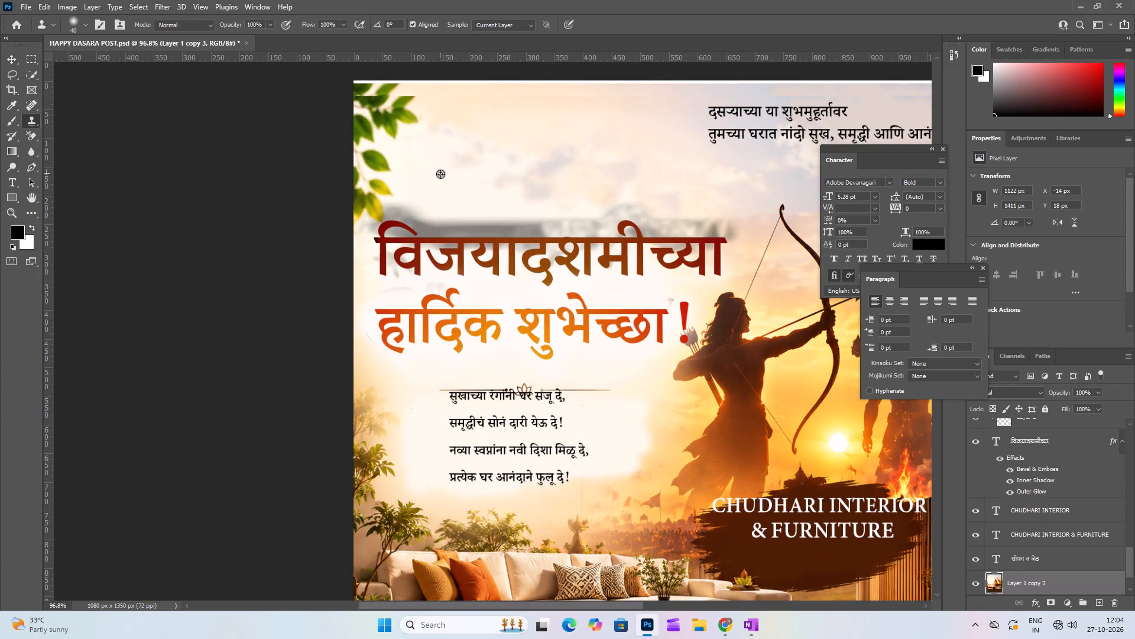
alt+click(440, 174)
drag(461, 121, 466, 138)
drag(476, 155, 526, 164)
drag(504, 144, 446, 137)
drag(430, 118, 472, 173)
drag(449, 179, 419, 193)
drag(523, 155, 531, 145)
drag(520, 131, 451, 116)
drag(468, 99, 526, 140)
Resample the pale area above the heading and clone it across the sky between the leaves and the poster's top edge.
click(424, 187)
alt+drag(428, 188, 429, 188)
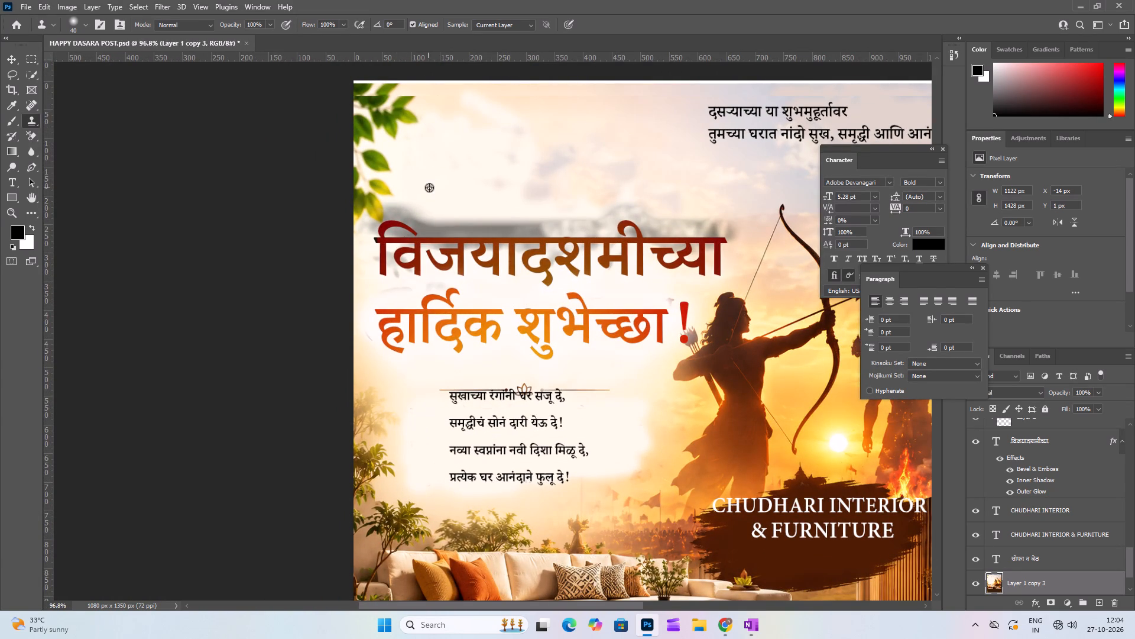
alt+drag(429, 188, 433, 177)
alt+drag(579, 106, 526, 106)
drag(482, 106, 482, 118)
drag(494, 101, 531, 134)
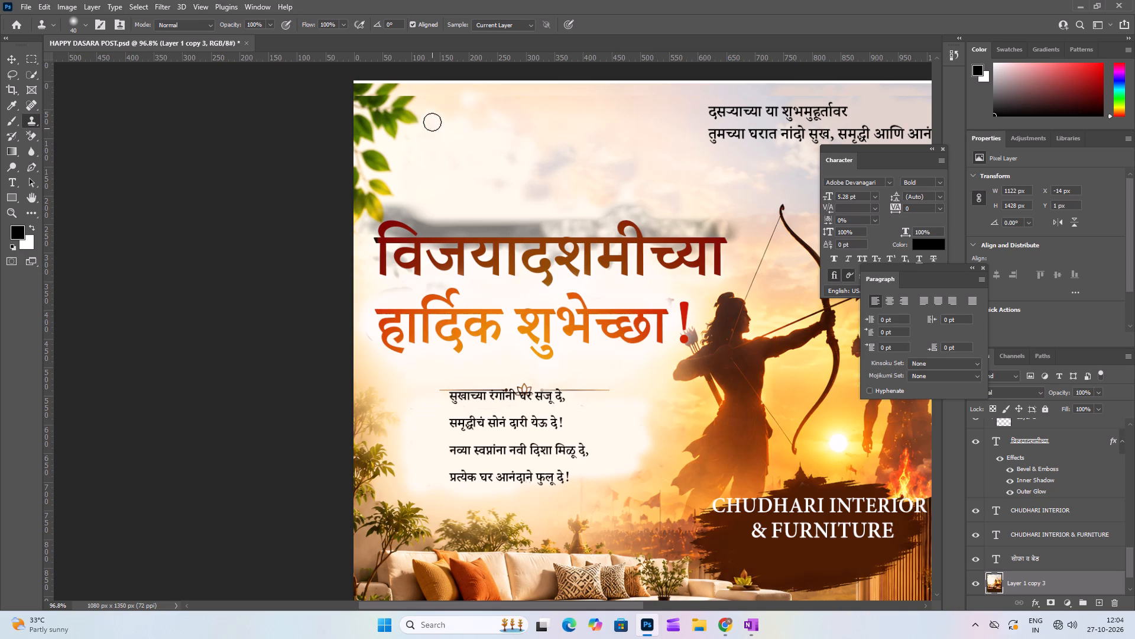
drag(487, 96, 563, 147)
Examine the whole poster, and inspect the background between the Marathi verse and the sofa up close.
scroll(569, 146, down, 11)
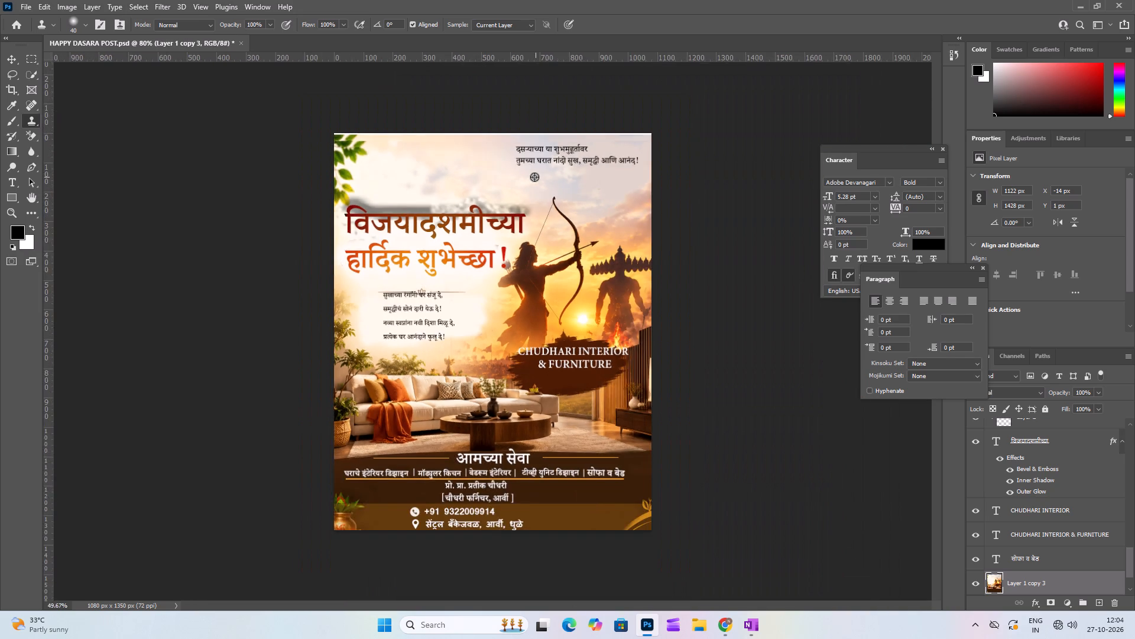
alt+scroll(533, 178, down, 7)
alt+scroll(526, 201, up, 10)
alt+scroll(549, 254, up, 1)
alt+scroll(549, 272, down, 1)
alt+middle_drag(549, 272, 553, 250)
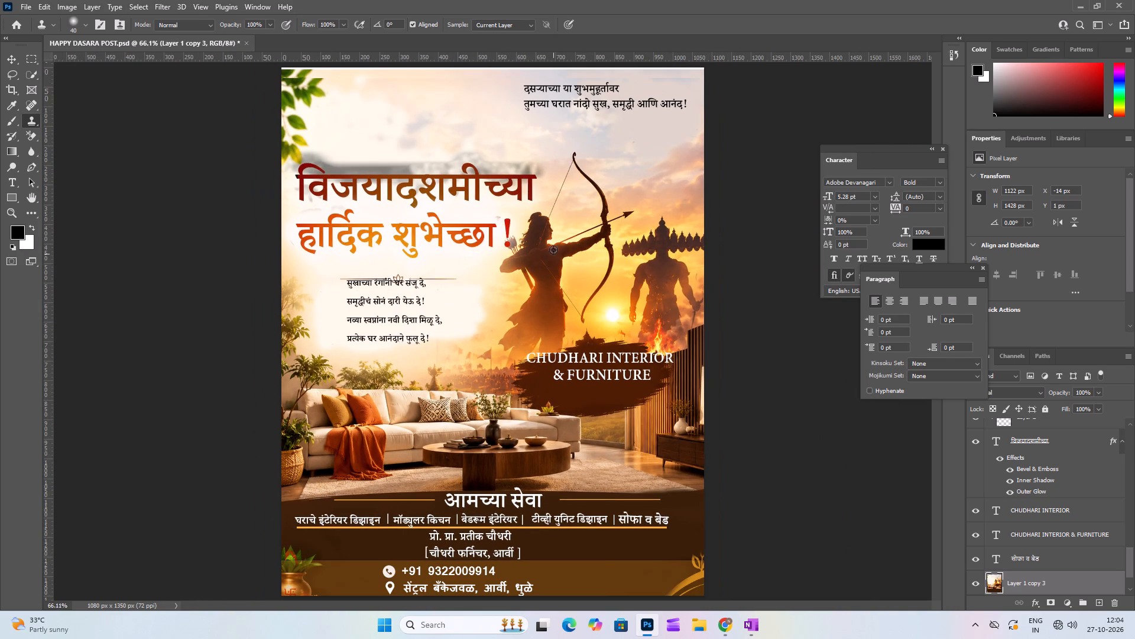
alt+middle_drag(553, 250, 562, 214)
alt+scroll(446, 366, up, 20)
alt+scroll(446, 366, up, 9)
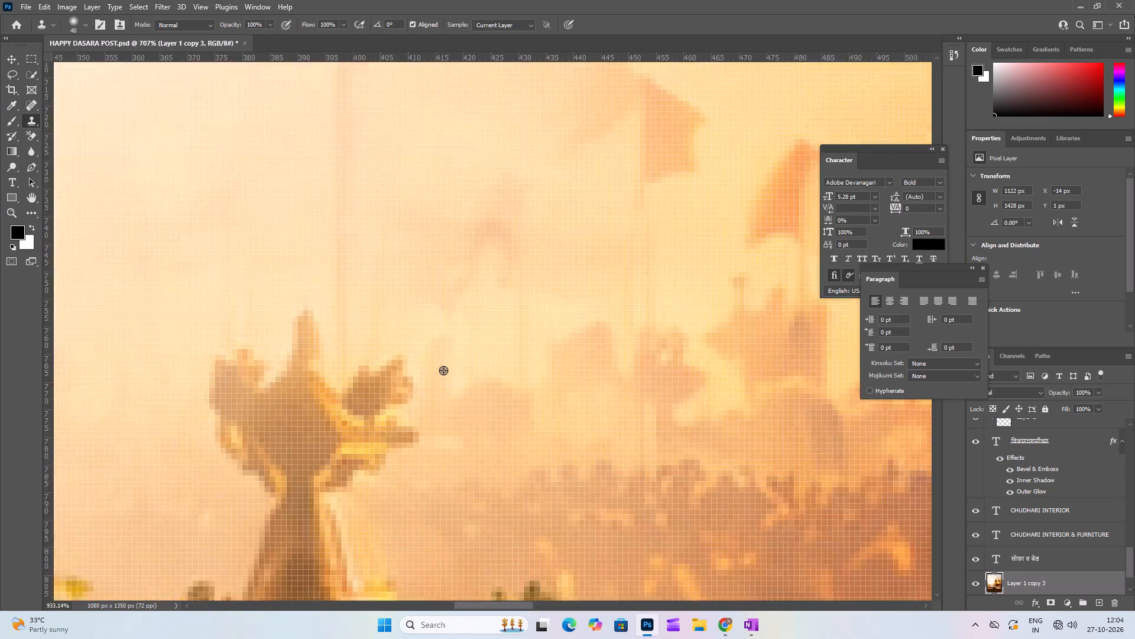
alt+scroll(443, 370, up, 10)
alt+middle_click(443, 370)
alt+middle_click(443, 370)
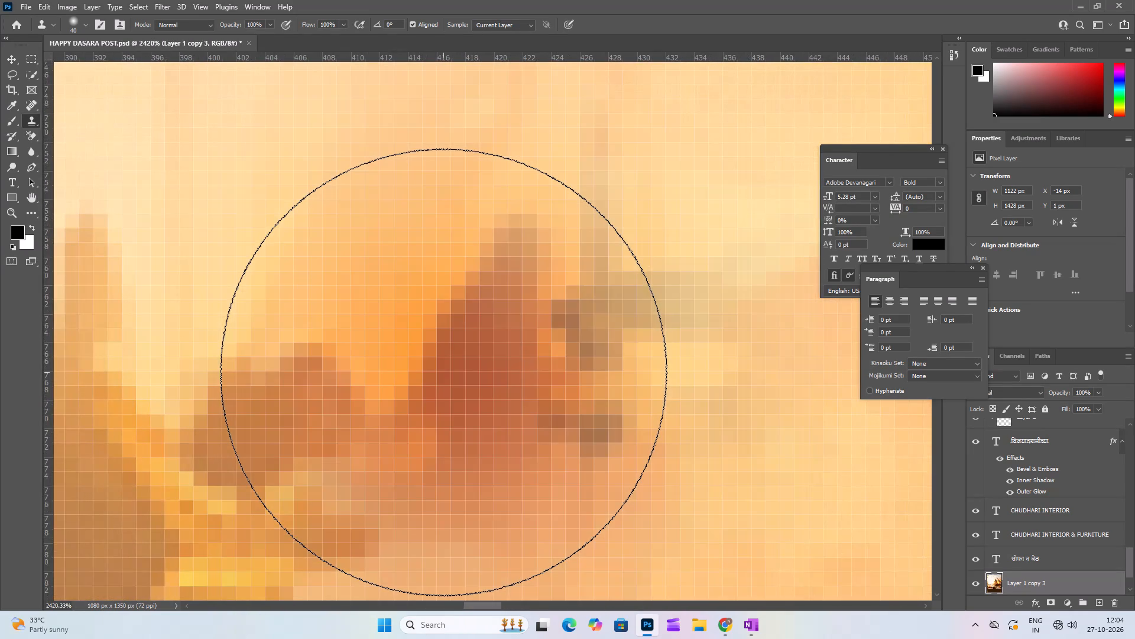